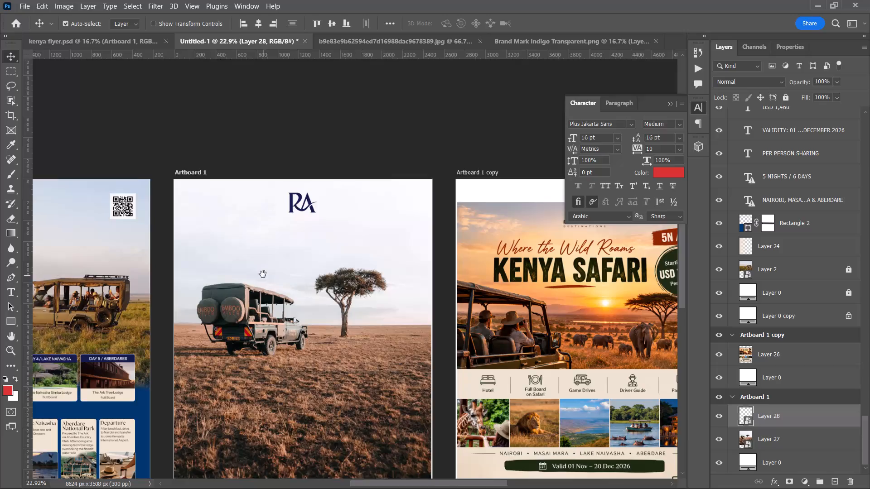
Close the safari photo JPG document and the Brand Mark Indigo Transparent.png document.
key("space")
key("space")
key("space")
key("space")
key("space")
key("space")
key("space")
key("space")
key("space")
key("space")
key("space")
left_click_drag(379, 278, 359, 277)
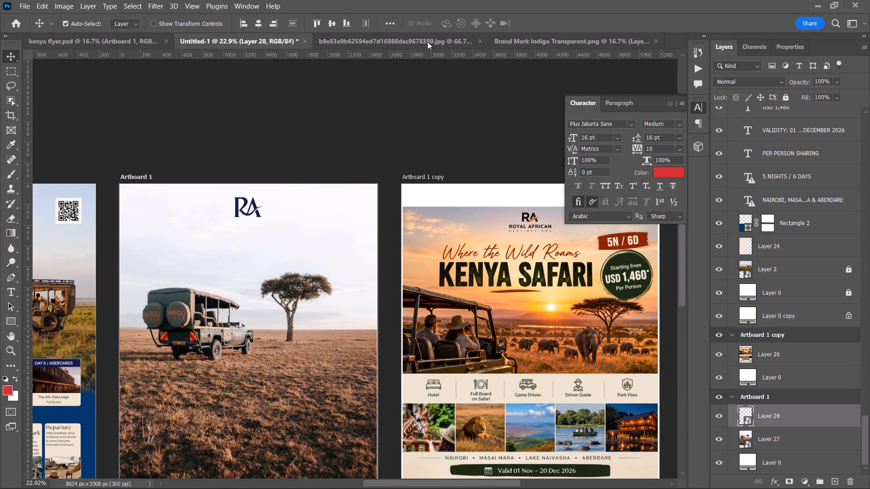
left_click(462, 42)
left_click(503, 42)
left_click(515, 43)
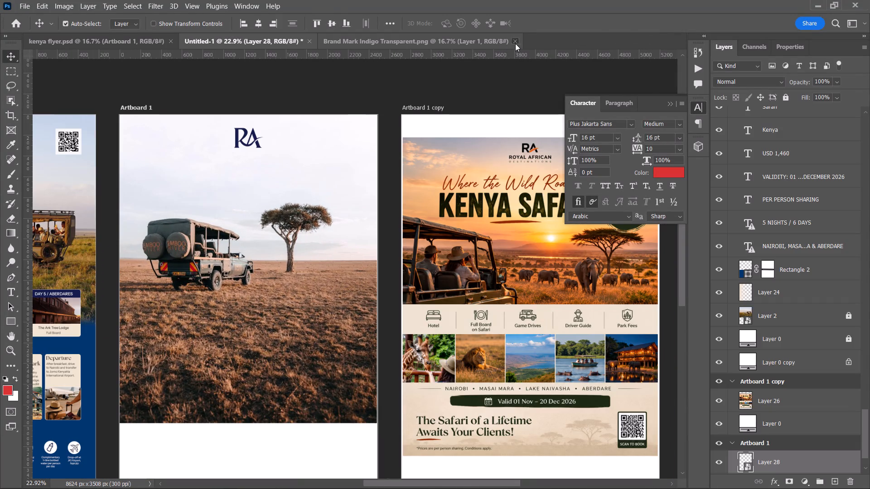
left_click(398, 68)
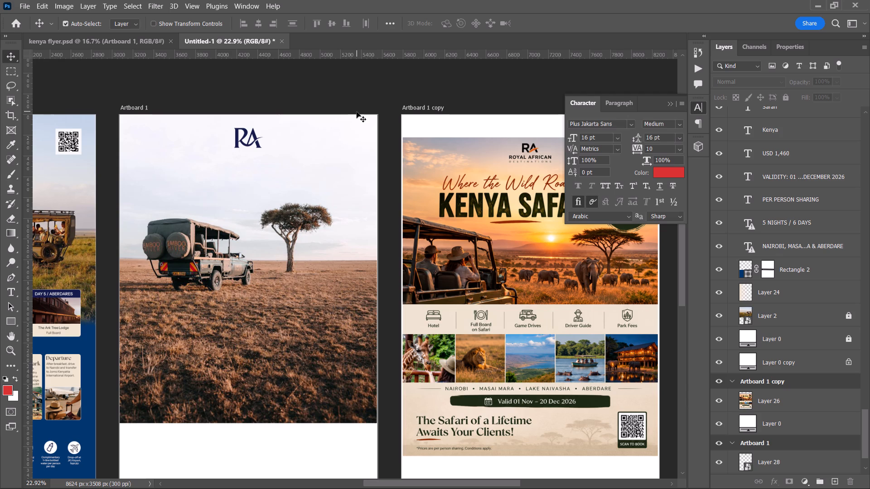
Move the safari vehicle photo slightly down on Artboard 1.
key("space")
key("space")
key("space")
key("space")
key("space")
key("space")
left_click_drag(332, 221, 323, 243)
left_click_drag(287, 255, 287, 264)
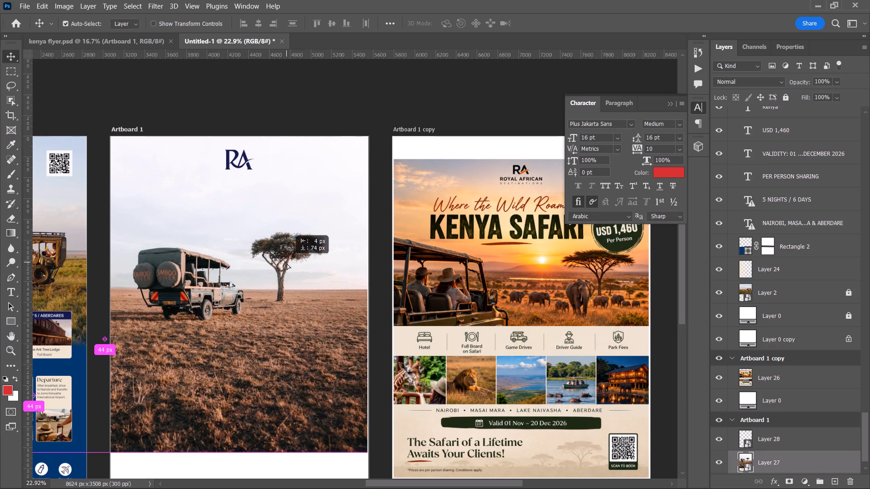
left_click_drag(287, 264, 287, 268)
scroll(287, 268, "down", 9)
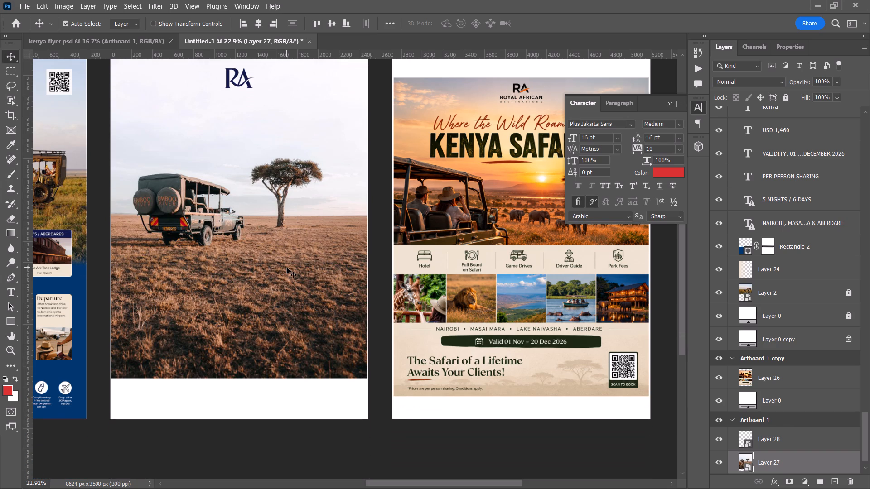
Draw a white rectangle about 2550 × 1767 px across Artboard 1 below the vehicle and reposition it to about X -34, Y 1849 px.
key("u")
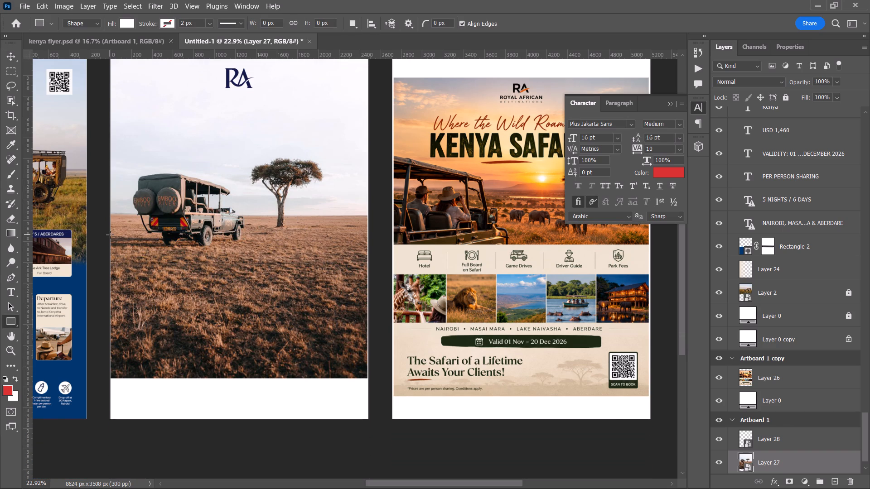
left_click_drag(110, 244, 224, 271)
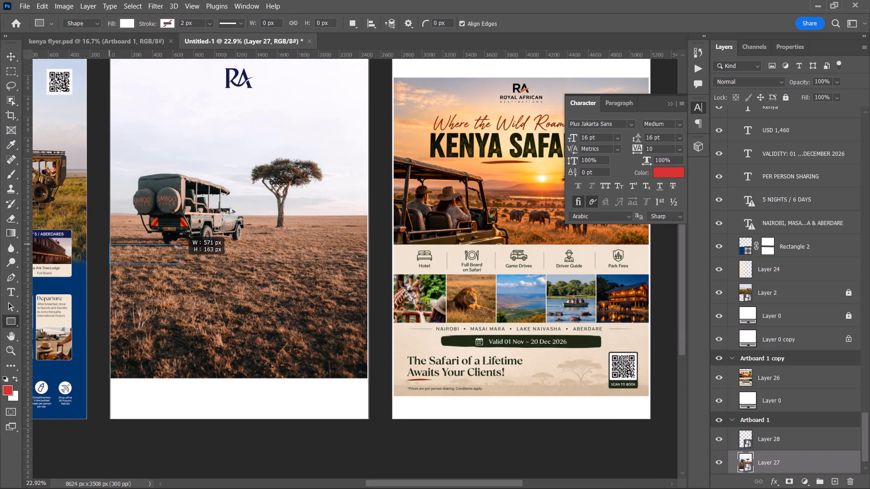
left_click_drag(224, 271, 374, 427)
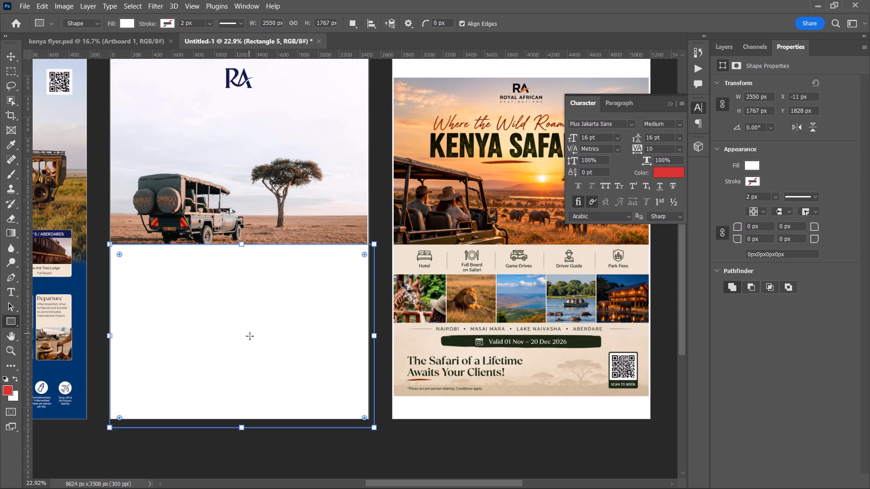
left_click(14, 53)
left_click(277, 283)
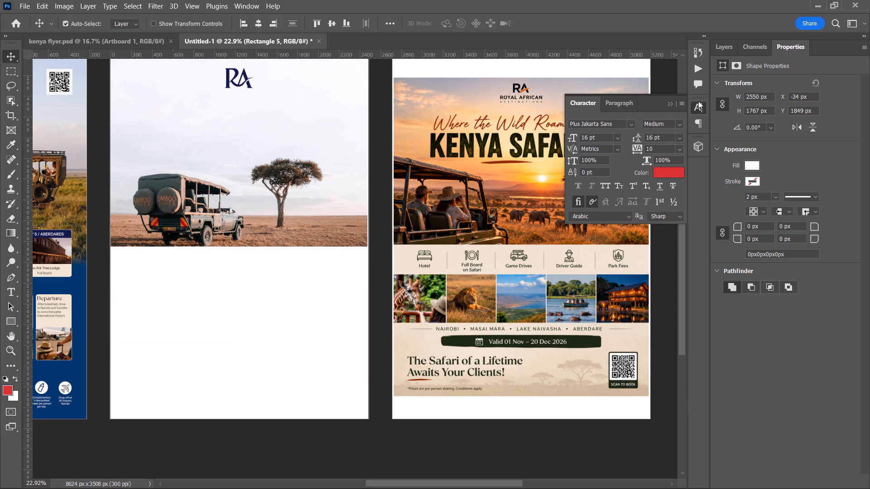
Fill the new rectangle with the cream colour ede2ce sampled from the icon strip on Artboard 1 copy.
left_click(717, 53)
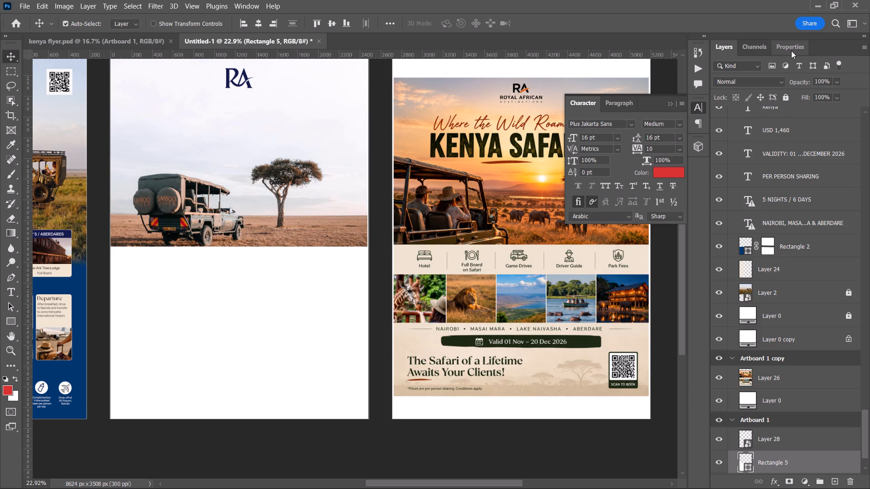
left_click(791, 51)
left_click(751, 164)
left_click(856, 188)
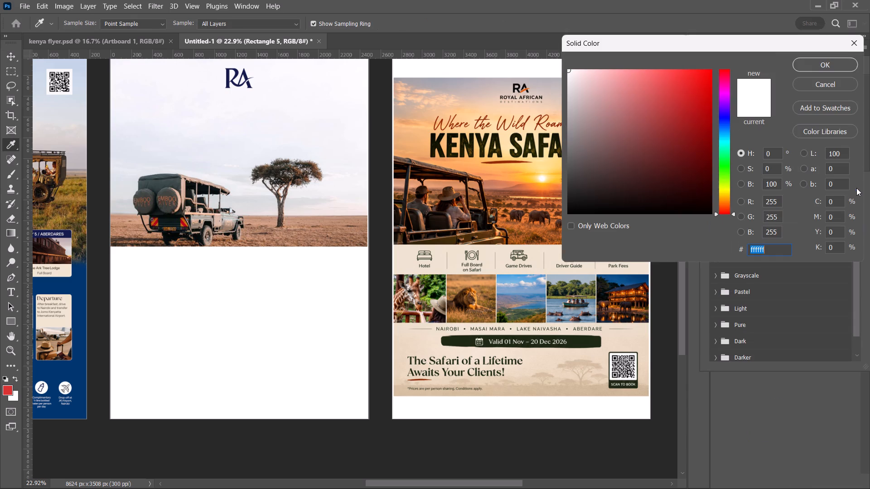
left_click(411, 259)
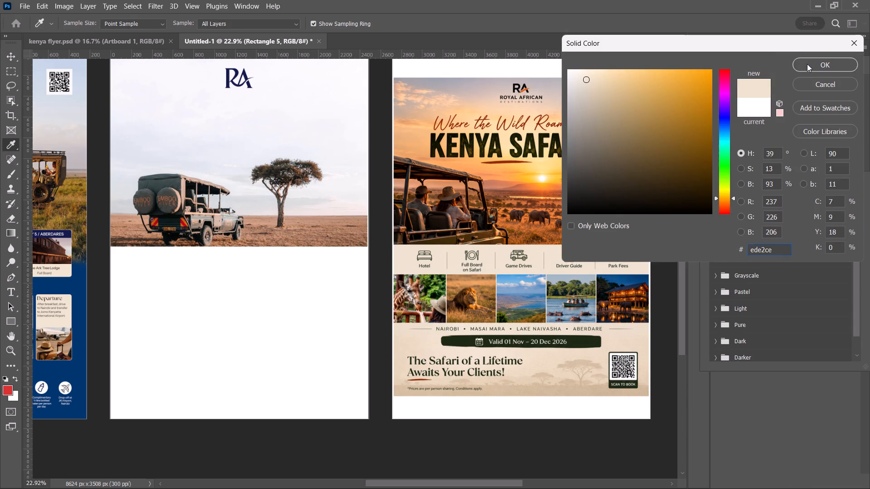
left_click(807, 64)
left_click(5, 53)
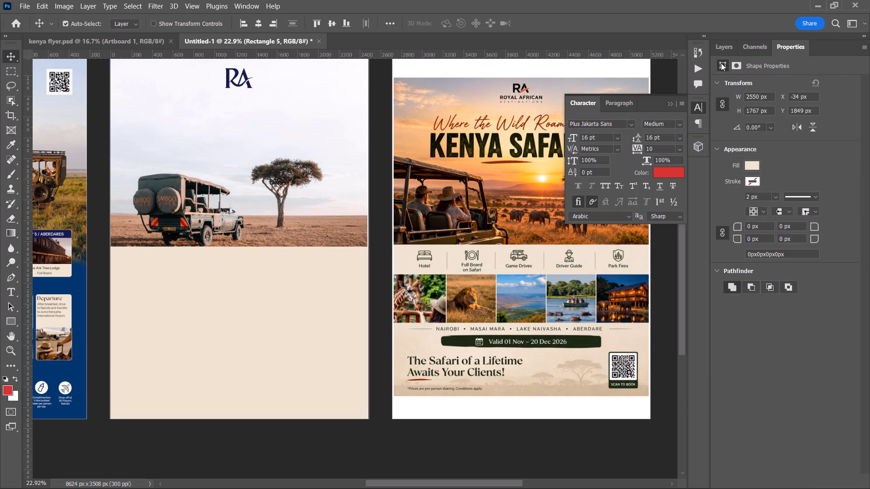
left_click(724, 49)
left_click(343, 461)
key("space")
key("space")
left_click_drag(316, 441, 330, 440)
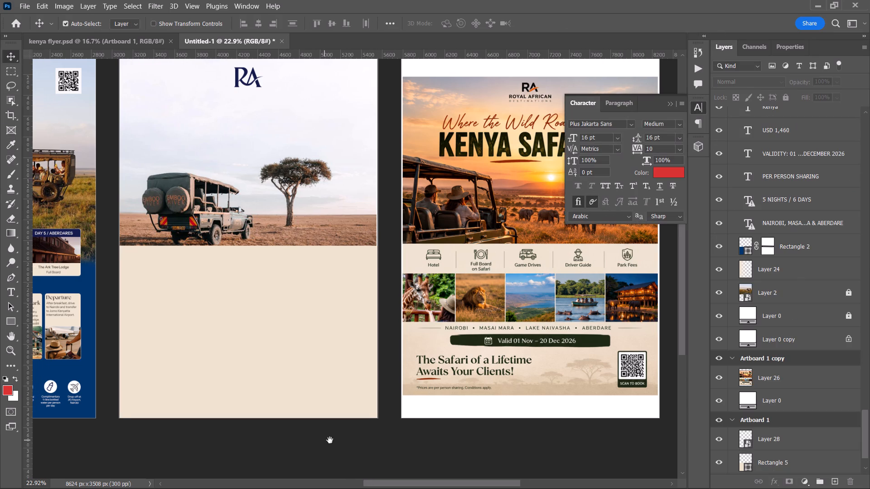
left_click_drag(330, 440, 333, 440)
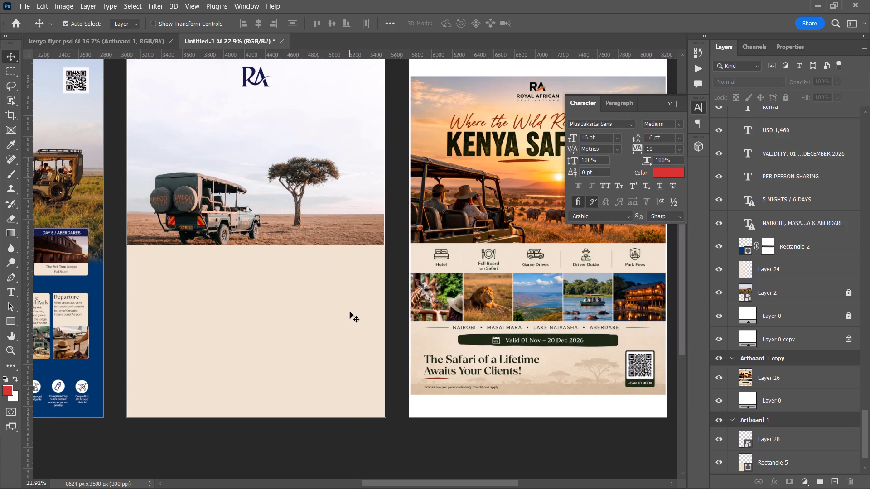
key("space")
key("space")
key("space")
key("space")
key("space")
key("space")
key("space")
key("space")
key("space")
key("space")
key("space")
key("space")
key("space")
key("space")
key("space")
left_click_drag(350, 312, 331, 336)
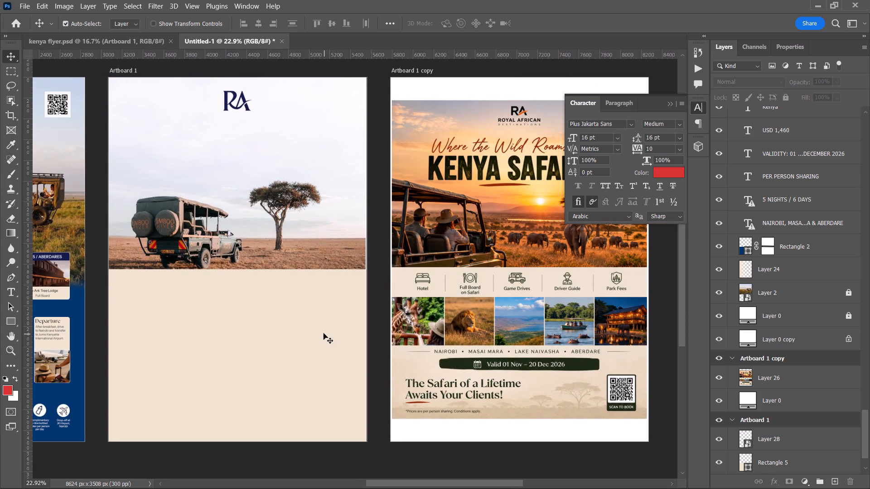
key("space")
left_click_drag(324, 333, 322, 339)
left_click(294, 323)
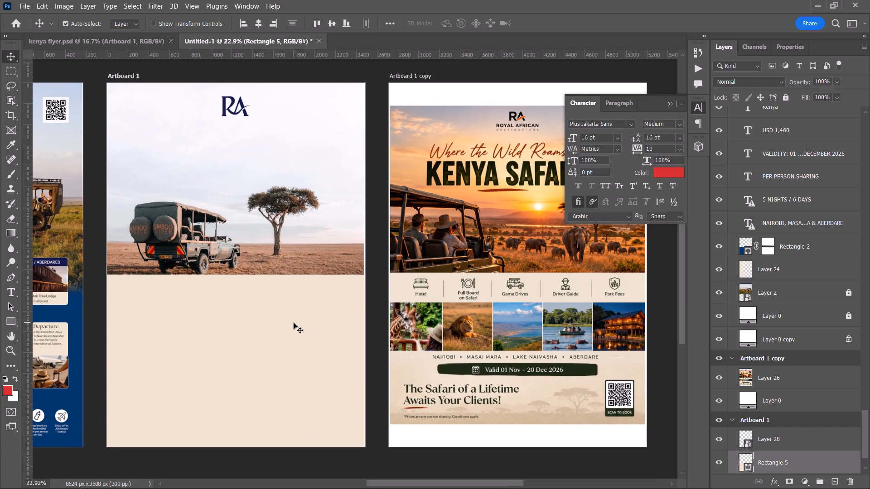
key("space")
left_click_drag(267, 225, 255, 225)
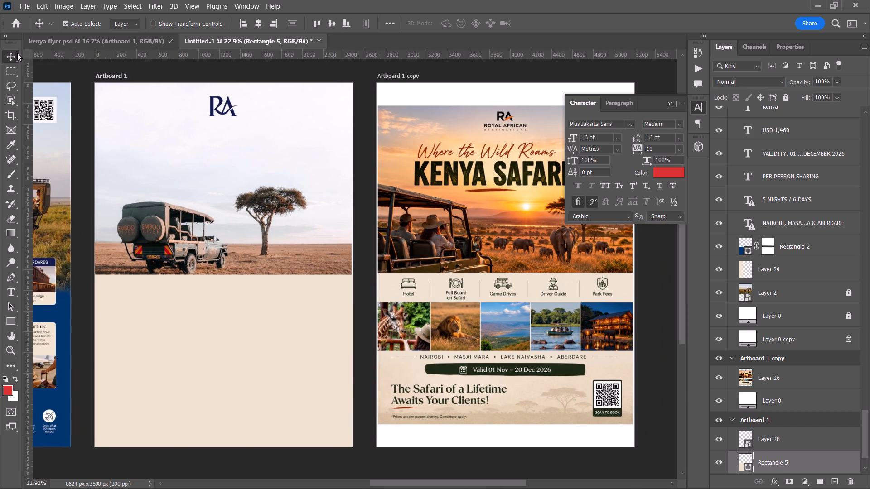
Close the kenya flyer.psd document.
left_click(85, 36)
left_click(167, 40)
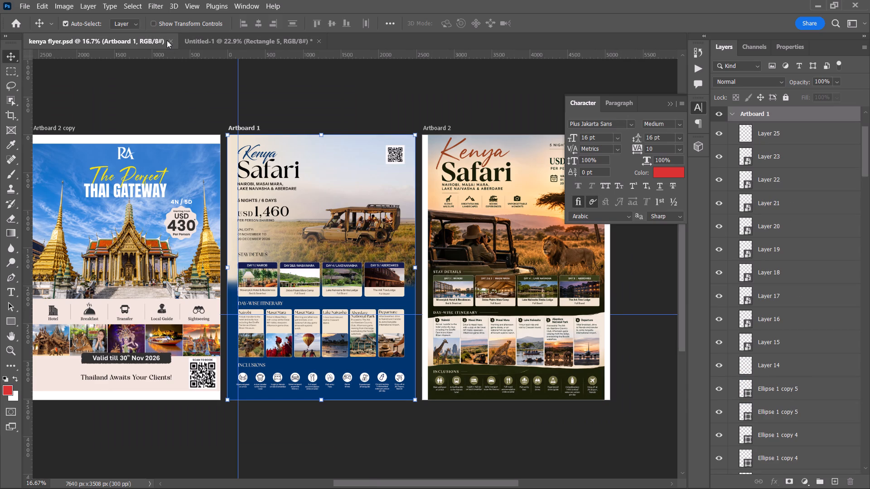
left_click(172, 42)
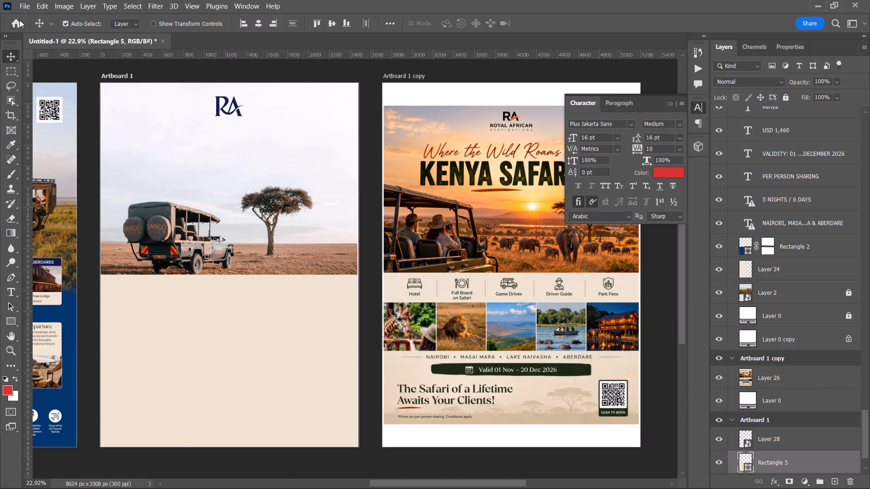
Open teamlease.psd from the recent files.
left_click(19, 21)
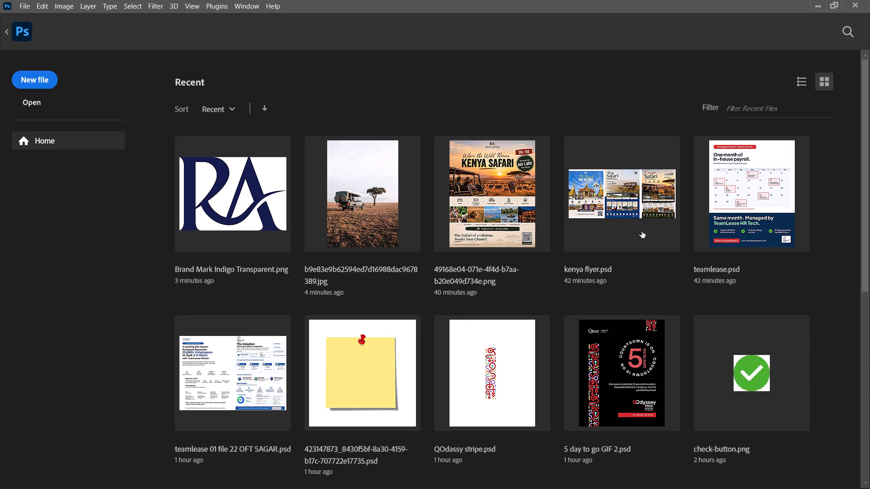
left_click(748, 185)
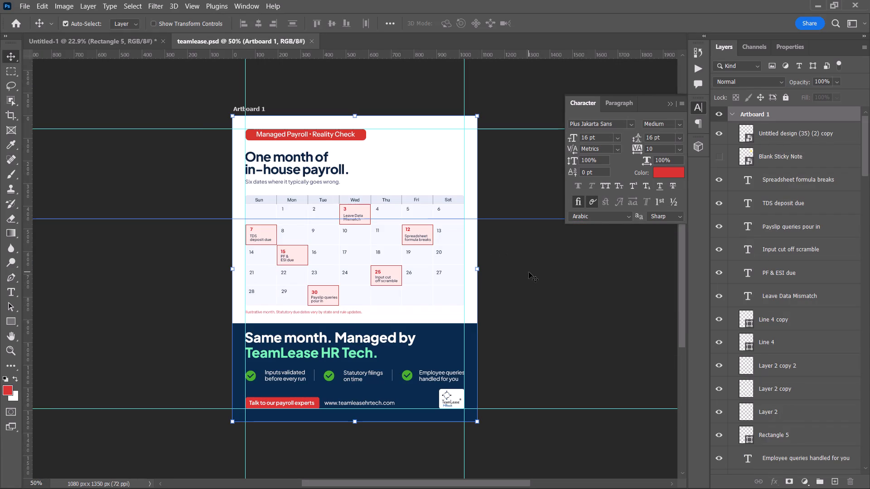
right_click(483, 251)
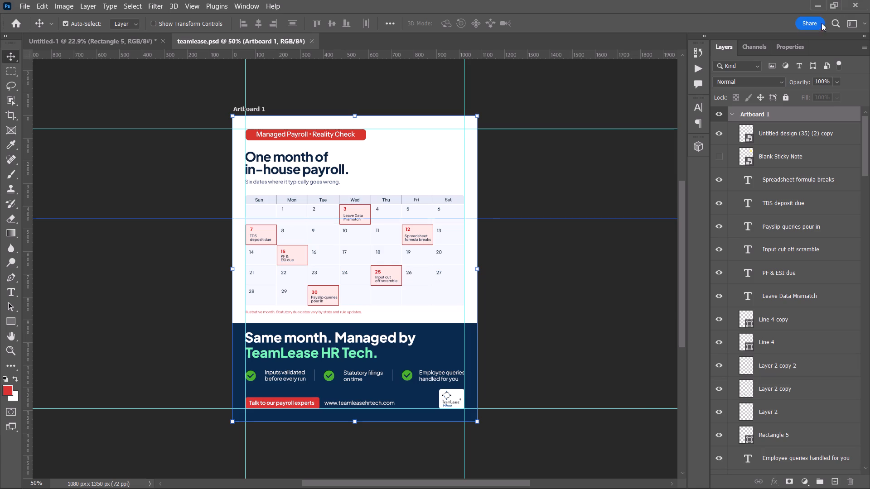
Remove the space between "HR" and "Tech" in the green heading so it reads "TeamLease HRTech.".
scroll(280, 42, "up", 8)
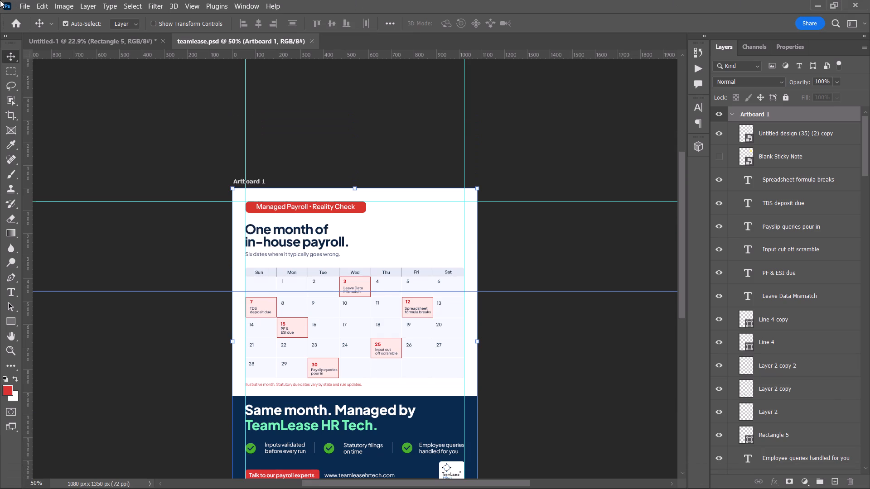
scroll(287, 384, "down", 5)
key("t")
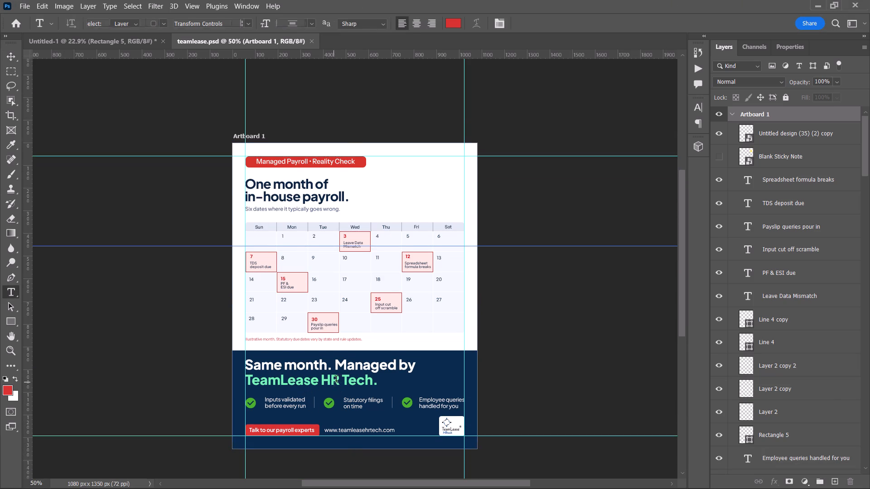
left_click(347, 382)
left_click(343, 380)
key("BackSpace")
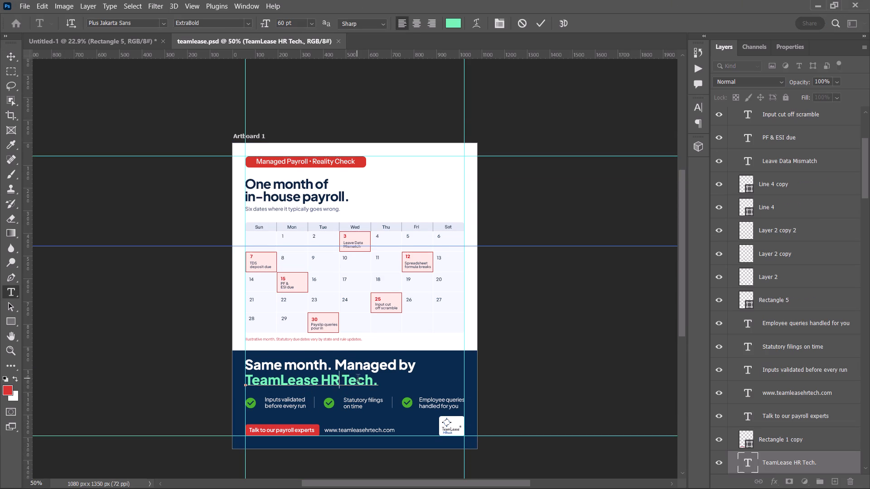
left_click(544, 22)
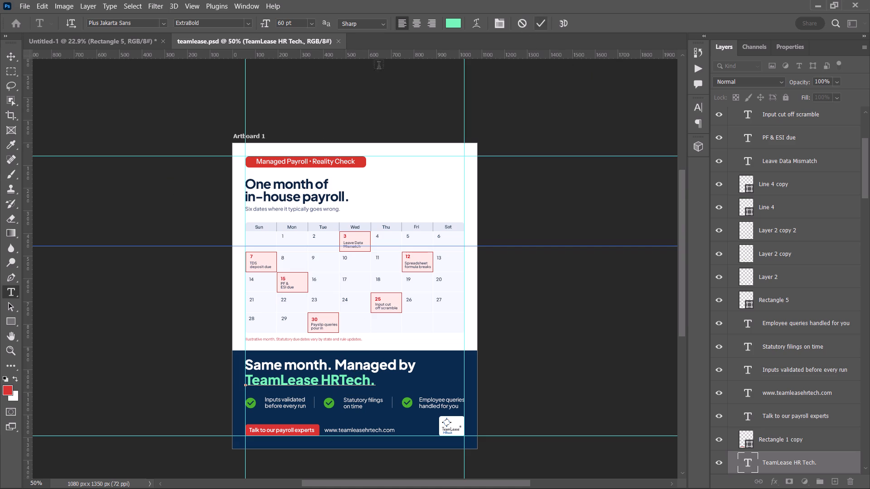
left_click(14, 48)
left_click(12, 56)
left_click(193, 127)
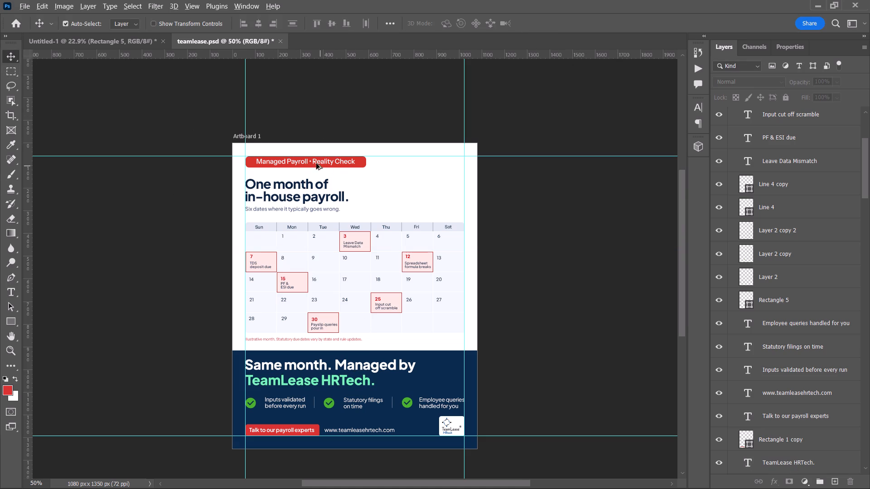
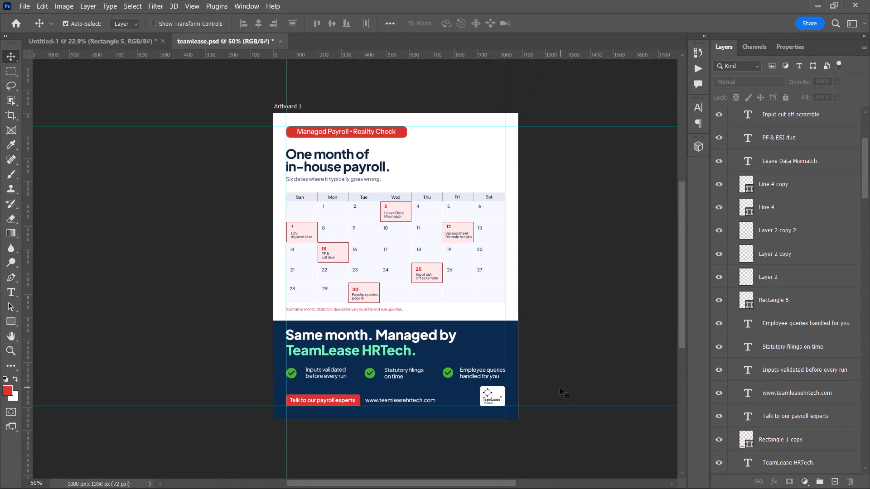
Recolour the word "TeamLease" in the green "TeamLease HRTech." heading black, 000000.
scroll(384, 371, "up", 8, "alt")
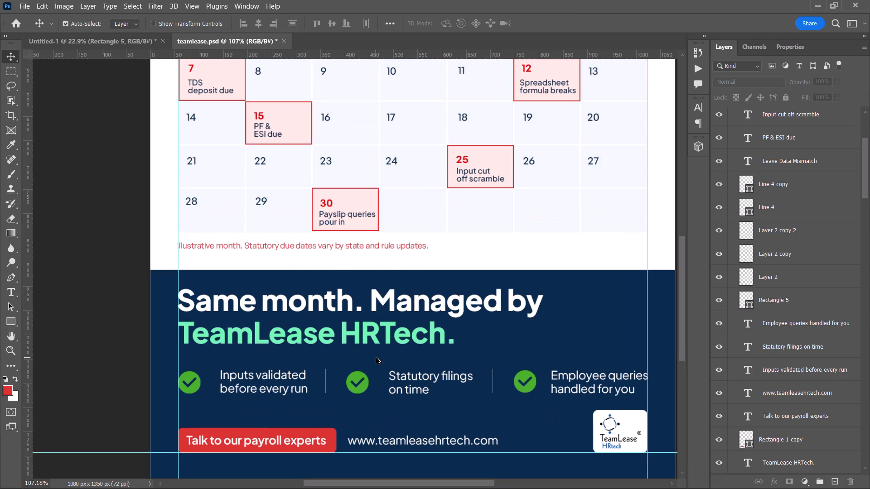
key("space")
key("space")
key("space")
left_click_drag(430, 378, 356, 361)
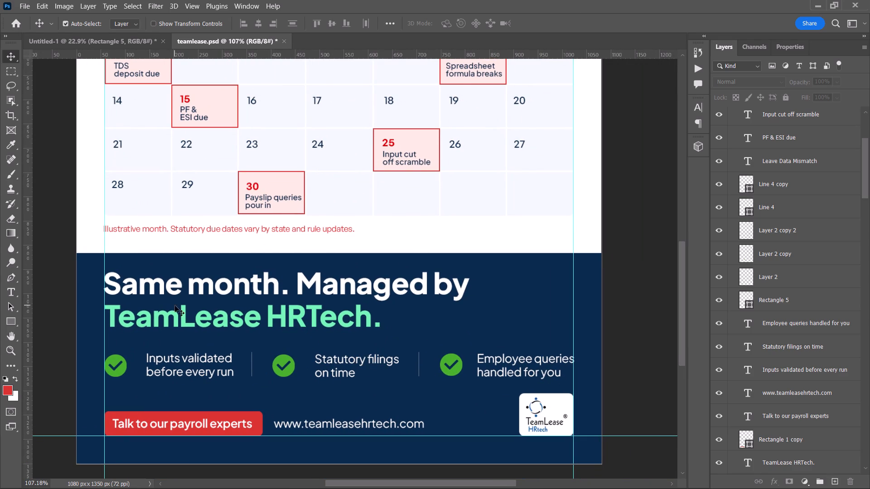
key("t")
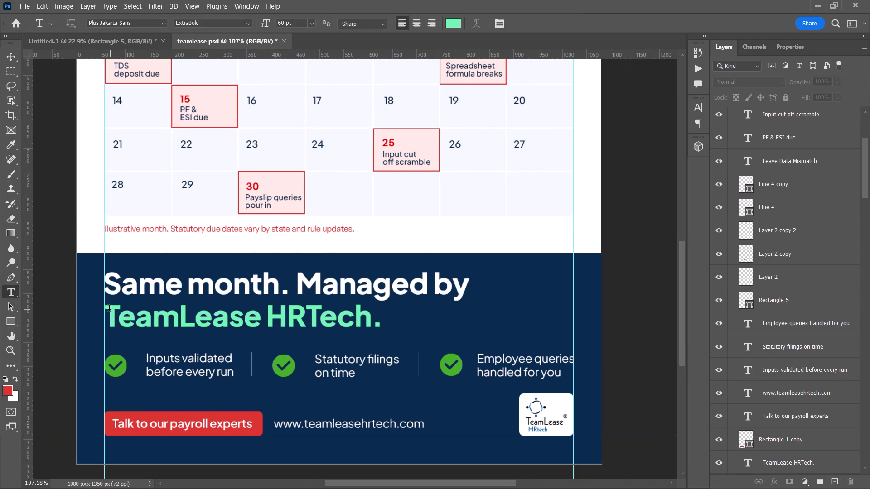
left_click_drag(109, 309, 263, 316)
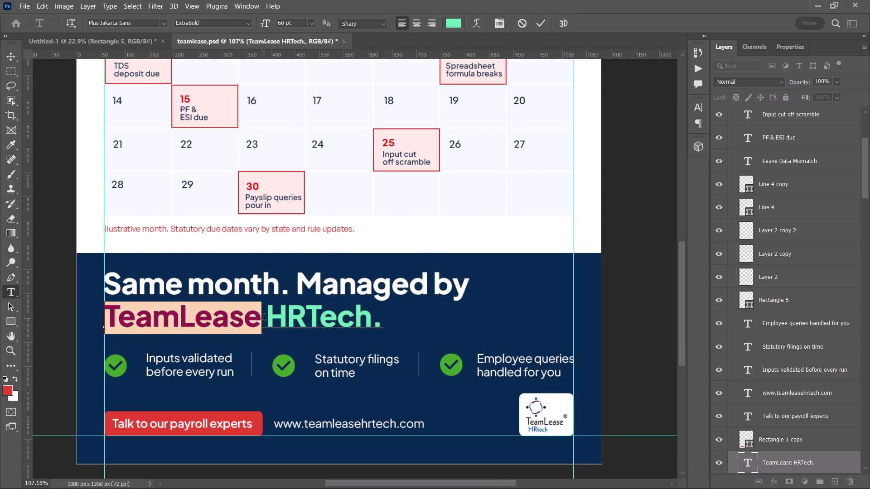
left_click(455, 17)
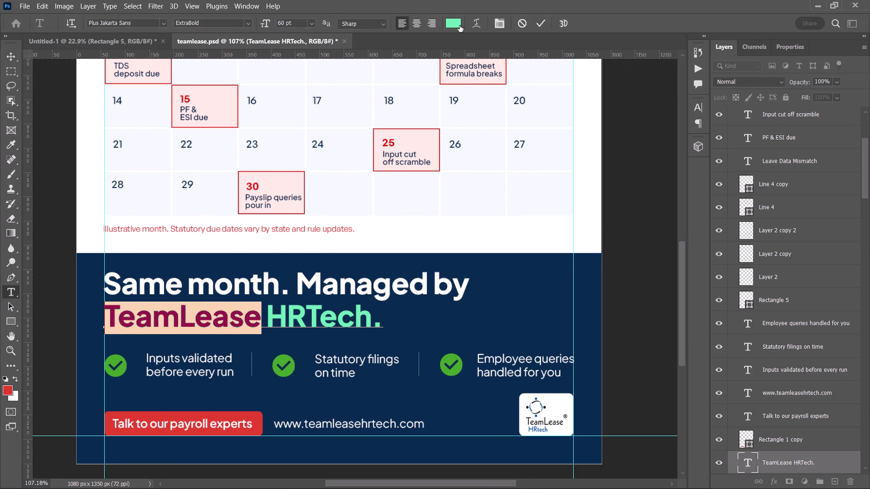
left_click(459, 25)
left_click_drag(655, 187, 445, 266)
left_click(817, 65)
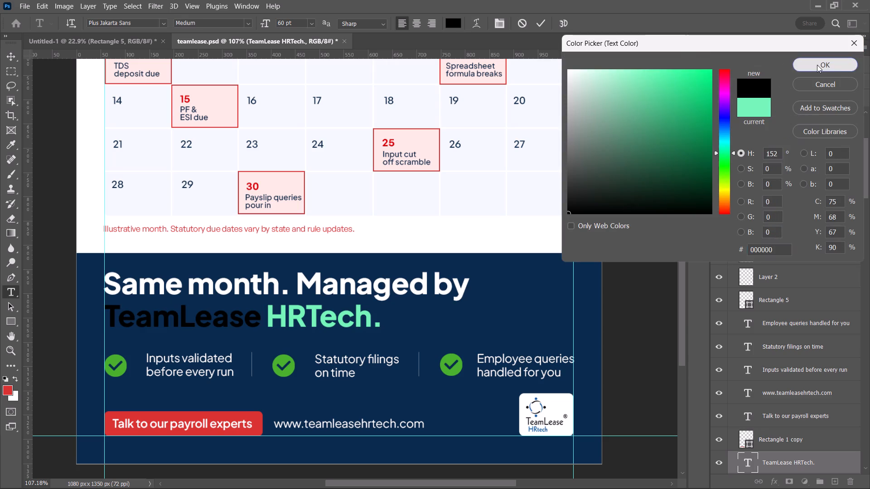
left_click(541, 19)
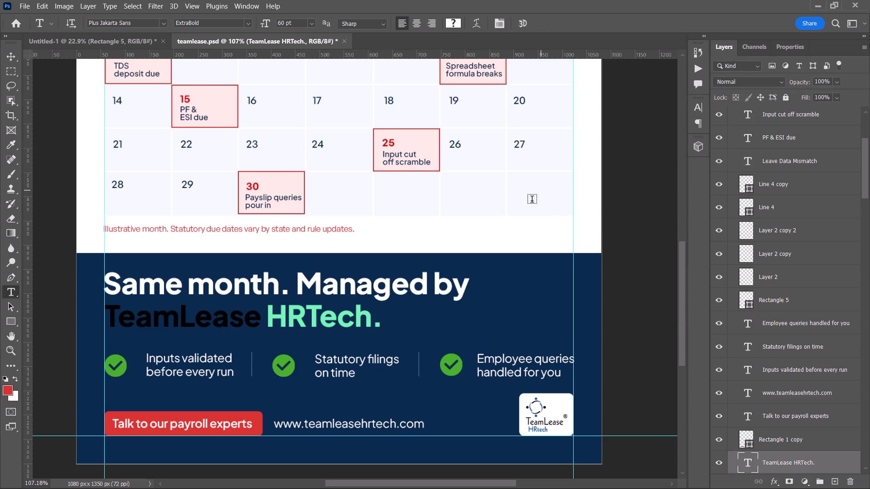
left_click(7, 49)
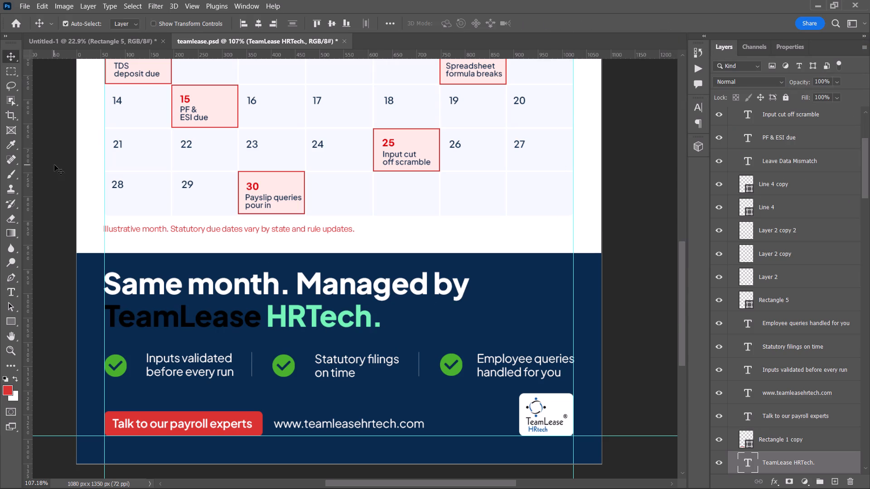
left_click(54, 165)
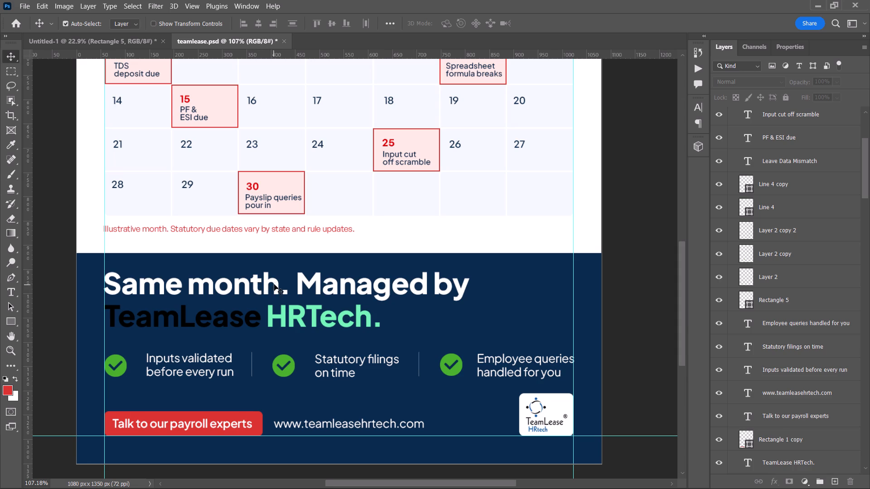
Sample the blue of the "HRtech" lettering in the TeamLease logo and copy its hex code 085aa5.
scroll(527, 360, "down", 1)
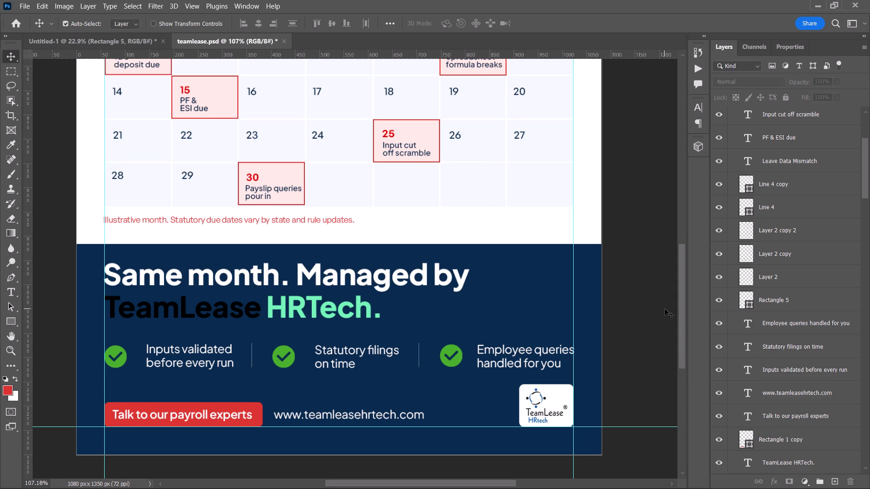
scroll(554, 421, "up", 6, "alt")
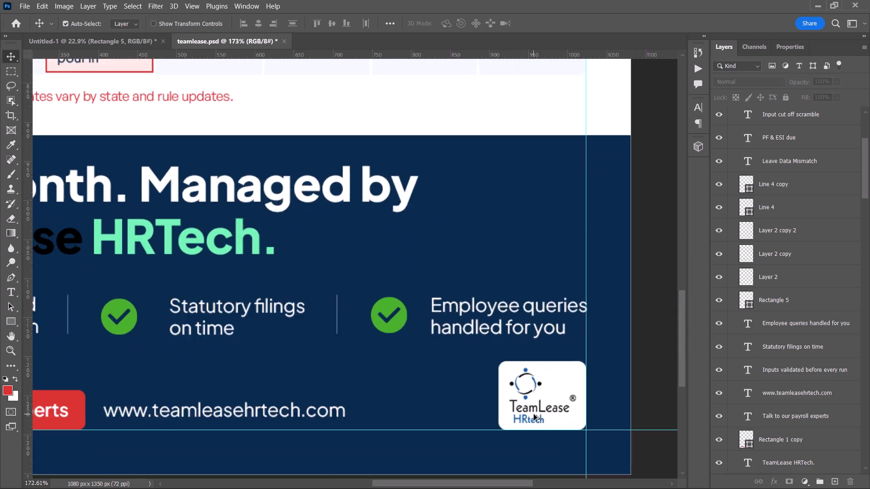
scroll(534, 414, "up", 20, "alt")
scroll(534, 414, "up", 4, "alt")
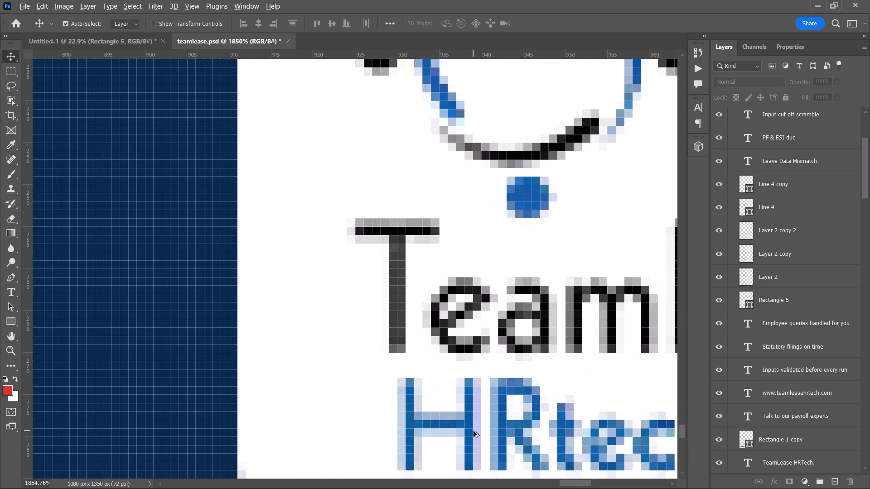
key("alt+c")
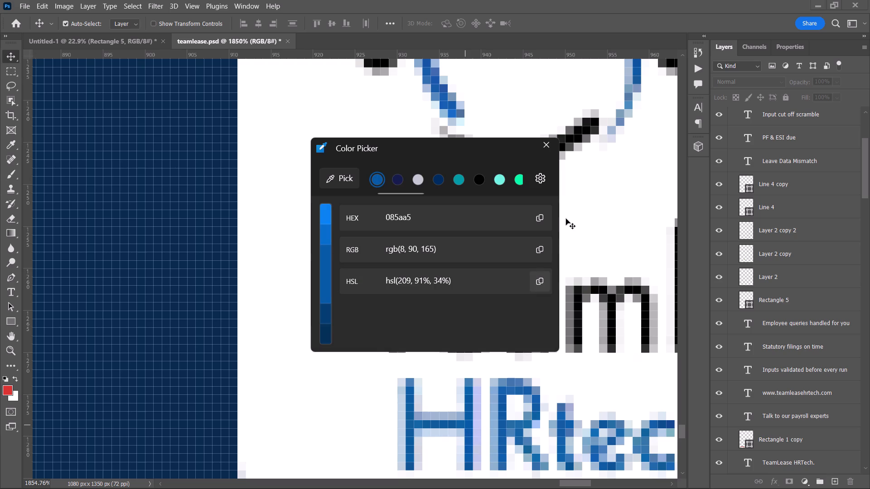
left_click(540, 211)
left_click(546, 143)
Recolour "HRTech." in the heading with the copied logo blue, 085aa5.
scroll(470, 249, "down", 8, "alt")
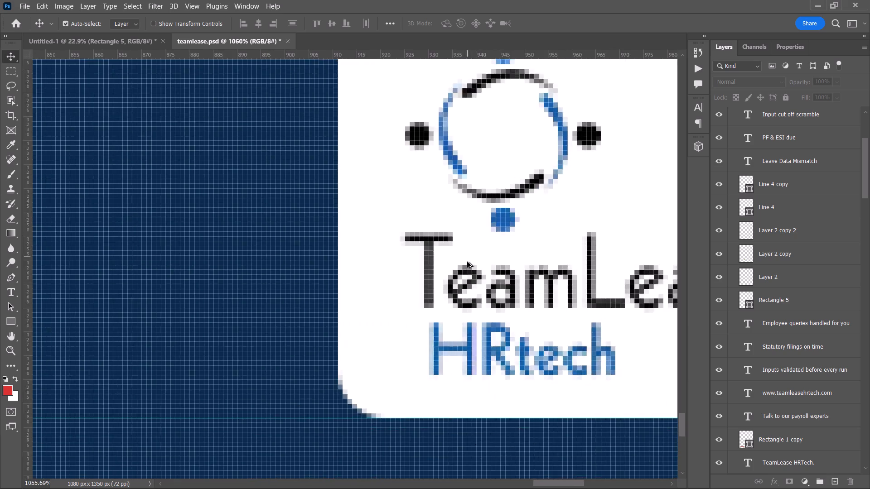
scroll(467, 262, "down", 9, "alt")
key("space")
key("space")
key("space")
key("space")
key("space")
key("space")
key("space")
key("space")
key("space")
key("space")
key("space")
key("space")
key("space")
key("space")
key("space")
key("space")
key("space")
key("space")
key("space")
key("space")
left_click_drag(265, 249, 560, 364)
left_click_drag(392, 314, 408, 412)
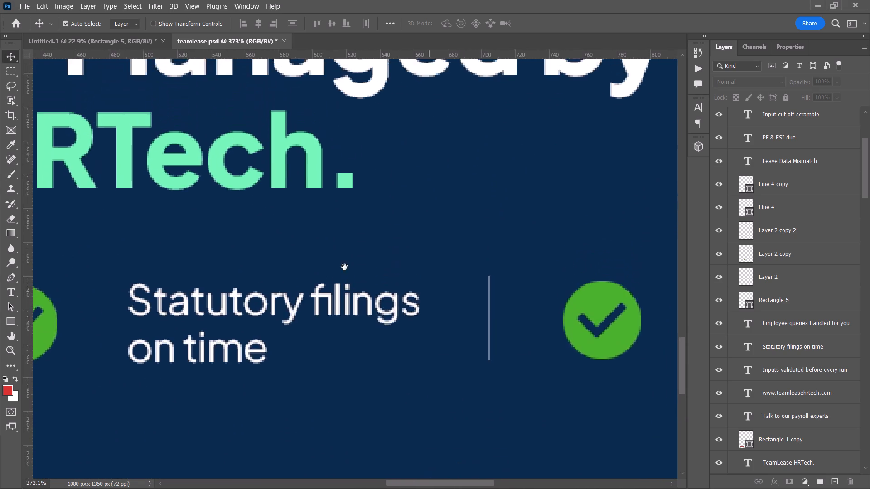
left_click_drag(346, 275, 353, 330)
scroll(371, 320, "down", 6, "alt")
scroll(441, 311, "down", 3, "alt")
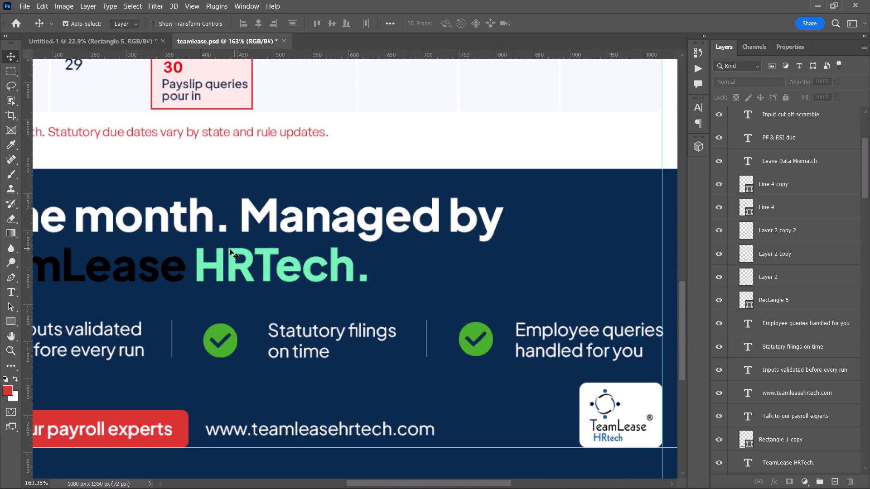
key("t")
left_click_drag(201, 256, 370, 270)
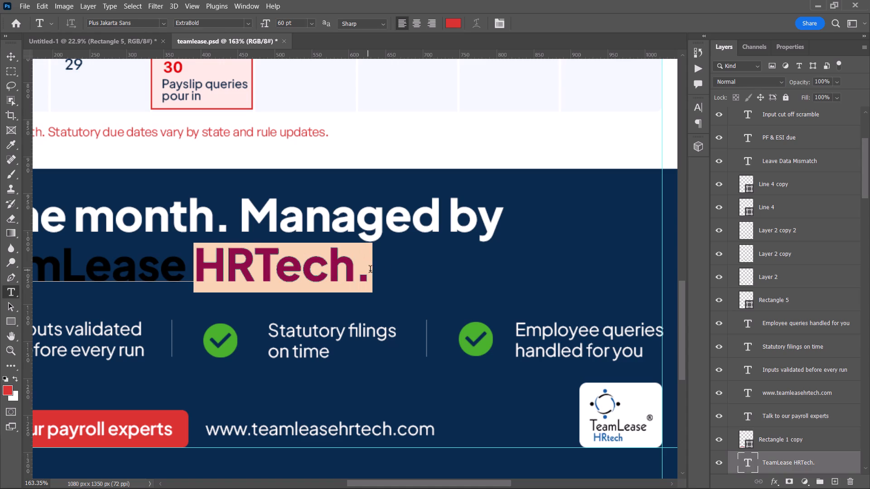
left_click_drag(370, 270, 388, 273)
left_click_drag(371, 267, 348, 264)
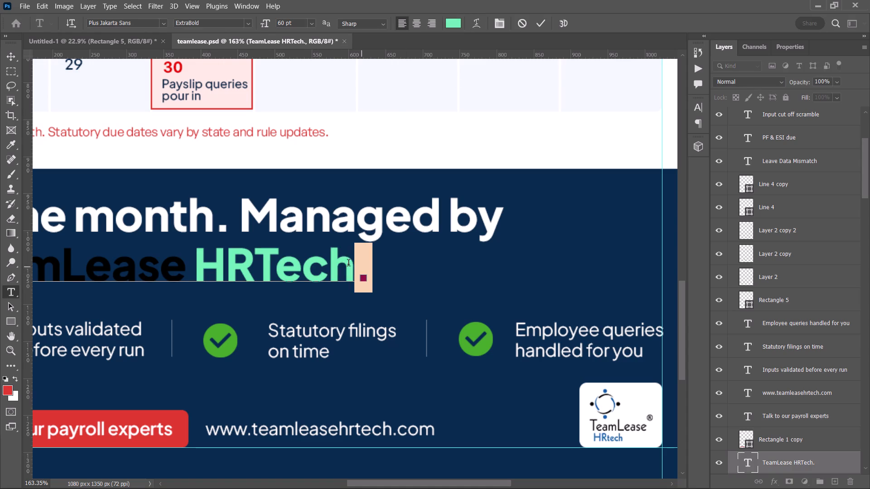
left_click_drag(348, 264, 262, 262)
left_click_drag(199, 262, 394, 284)
left_click(449, 27)
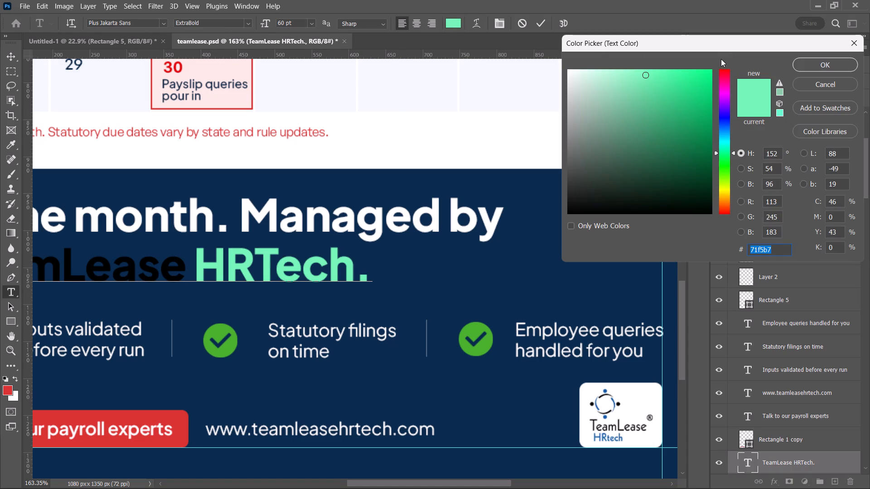
key("ctrl+v")
left_click(823, 68)
left_click(548, 19)
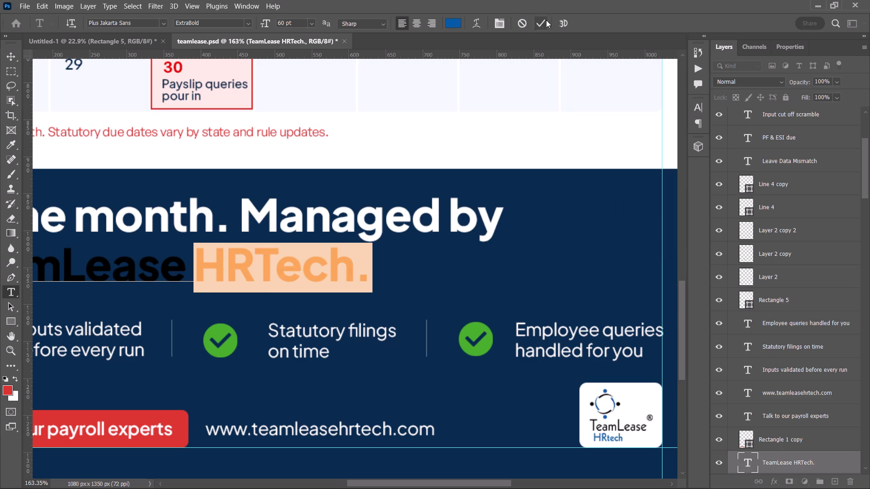
left_click(13, 58)
Start a rectangle shape at the "TeamLease HRTech." heading line.
key("space")
key("space")
key("space")
key("space")
key("space")
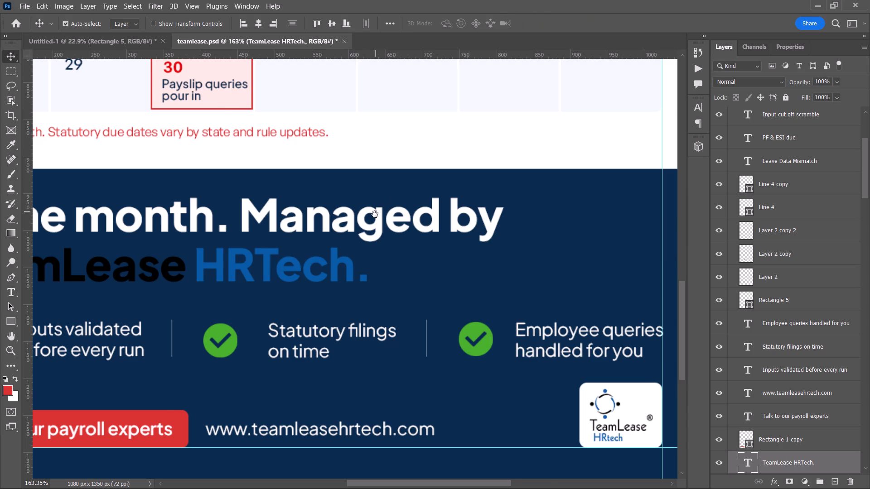
left_click_drag(381, 224, 549, 270)
key("u")
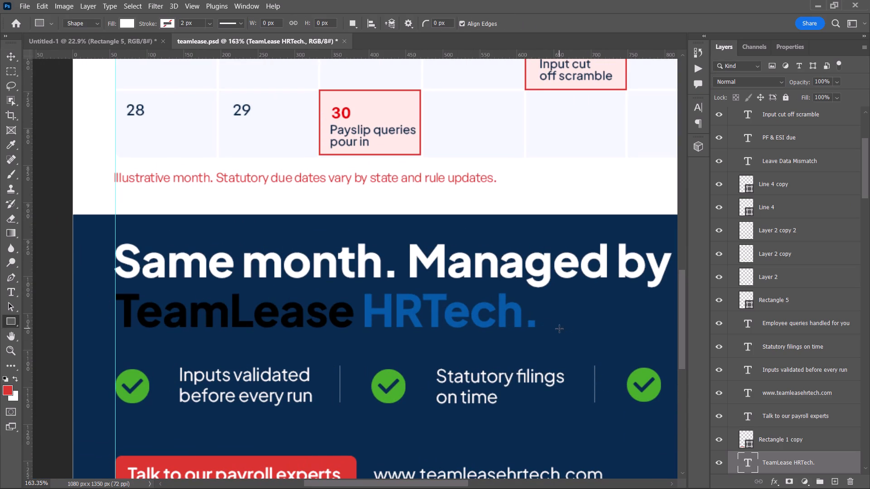
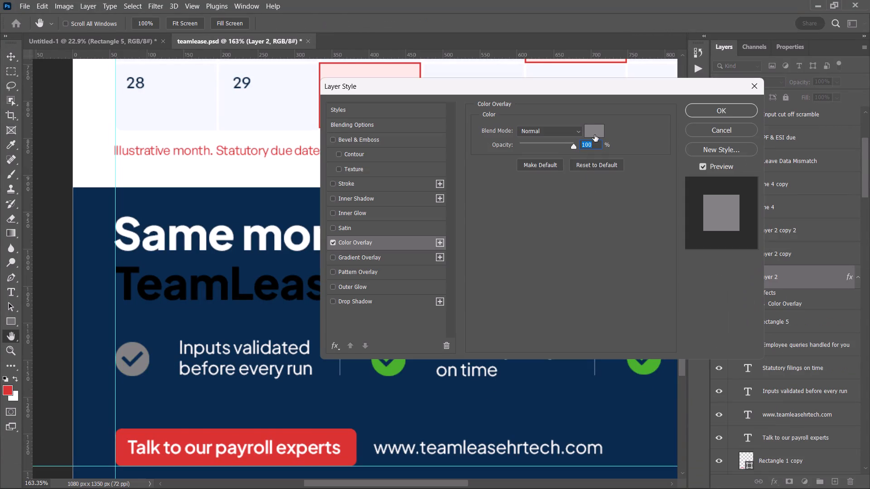
Set the colour overlay of the check-mark circle beside "Inputs validated before every run" to light green, 6EE0A0.
left_click(594, 135)
key("ctrl+v")
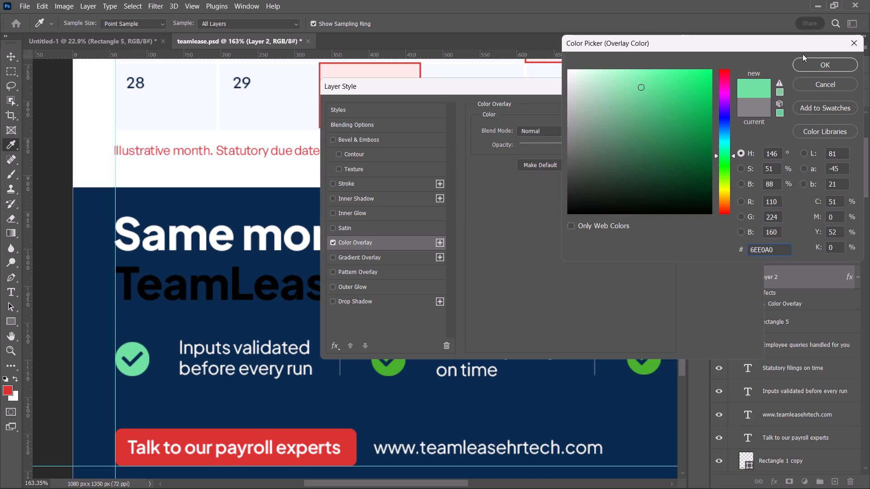
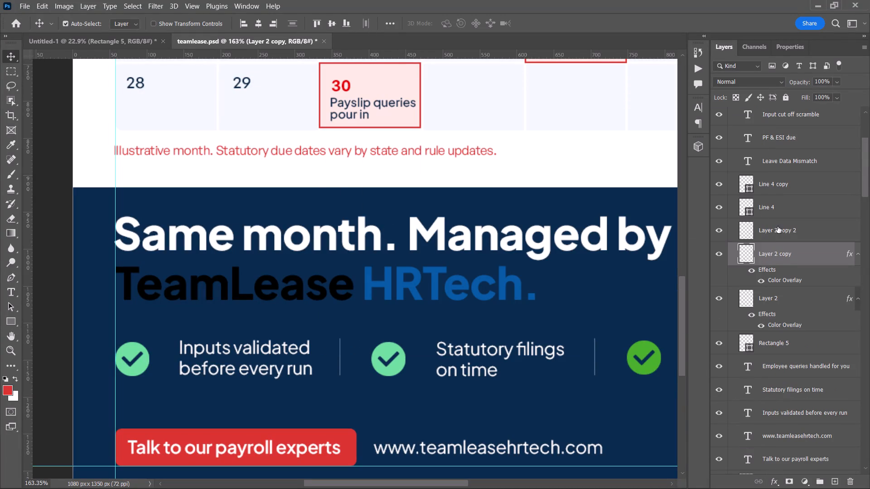
Apply a light green colour overlay to the check-mark circle beside "Employee queries handled for you", matching the other two circles.
left_click(778, 226)
left_click(645, 351)
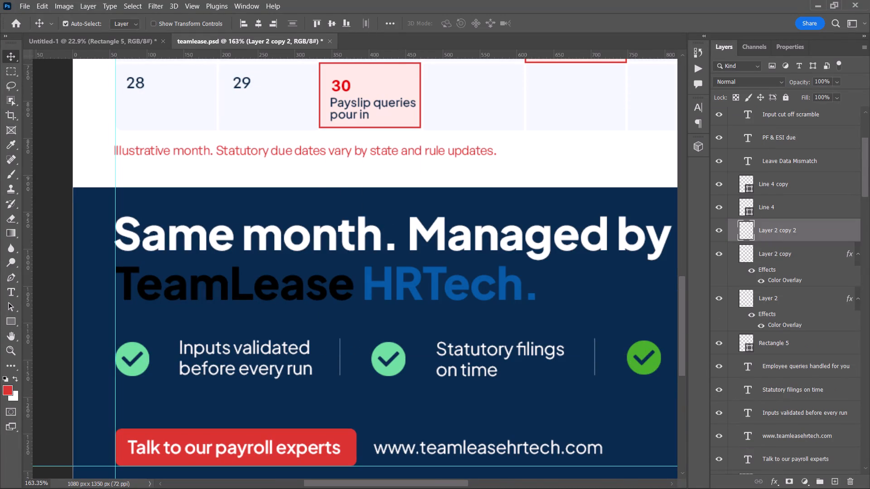
left_click(775, 483)
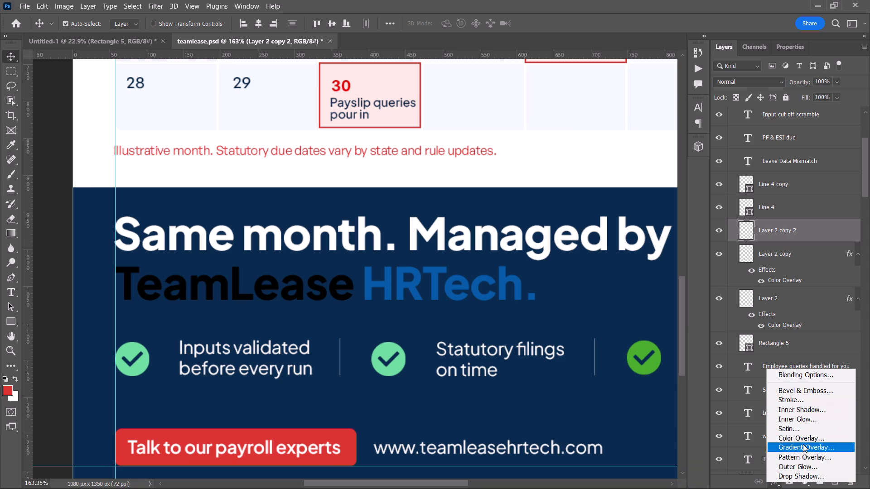
left_click(802, 433)
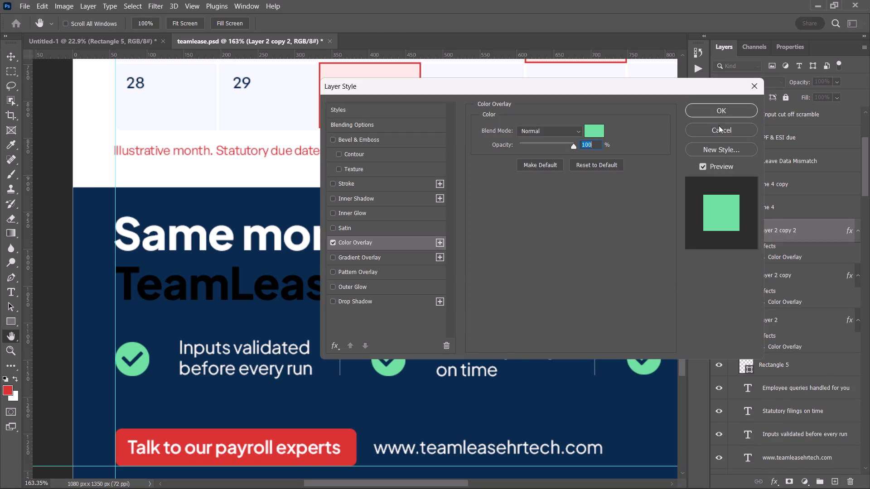
left_click(710, 108)
left_click(537, 395)
Review the payroll post's layout, from the navy banner with the check-mark items up to the headline and the calendar.
scroll(520, 386, "down", 2, "alt")
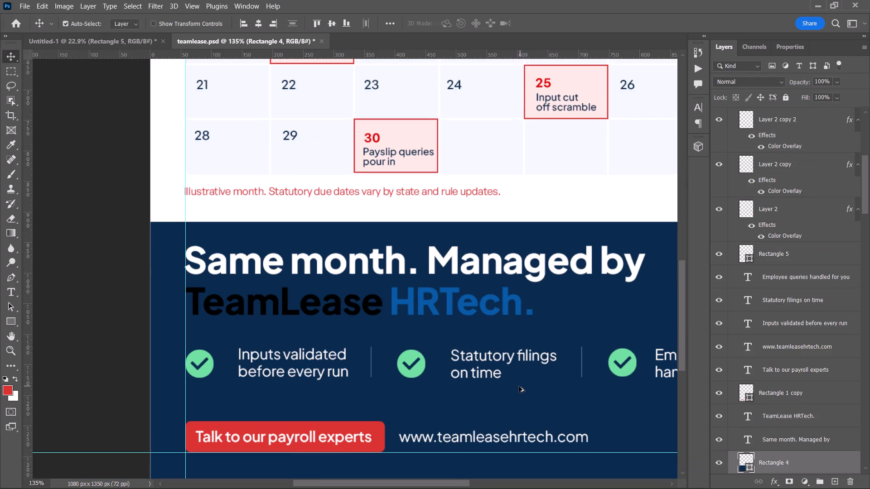
key("space")
left_click_drag(517, 384, 432, 377)
scroll(442, 384, "down", 1, "alt")
key("space")
left_click_drag(442, 384, 398, 391)
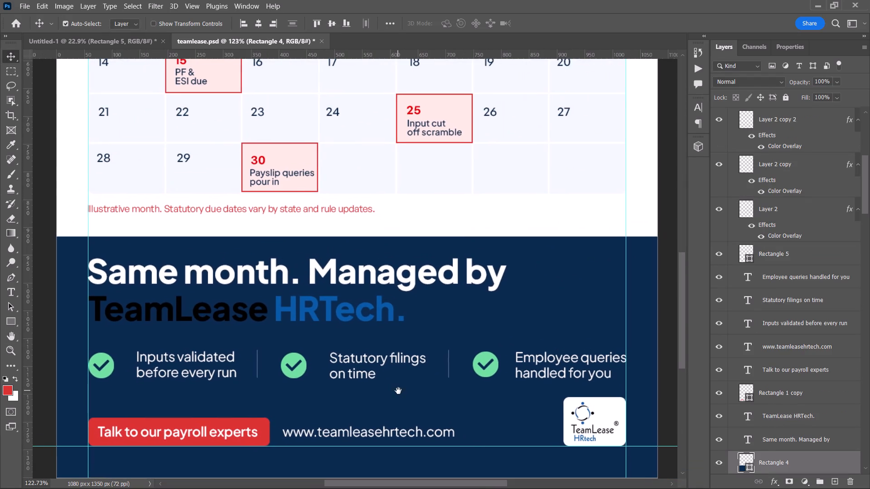
left_click_drag(398, 391, 399, 391)
scroll(342, 365, "down", 1, "alt")
key("space")
key("space")
key("space")
key("space")
key("space")
key("space")
key("space")
key("space")
key("space")
key("space")
key("space")
key("space")
key("space")
key("space")
key("space")
key("space")
key("space")
key("space")
key("space")
key("space")
left_click_drag(345, 357, 345, 410)
left_click_drag(341, 354, 354, 395)
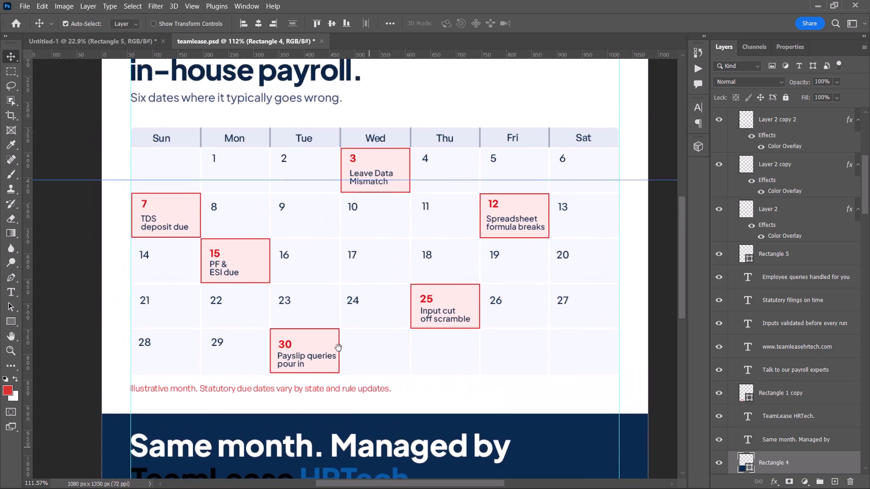
left_click_drag(335, 335, 342, 379)
left_click_drag(331, 325, 317, 377)
left_click_drag(316, 356, 294, 342)
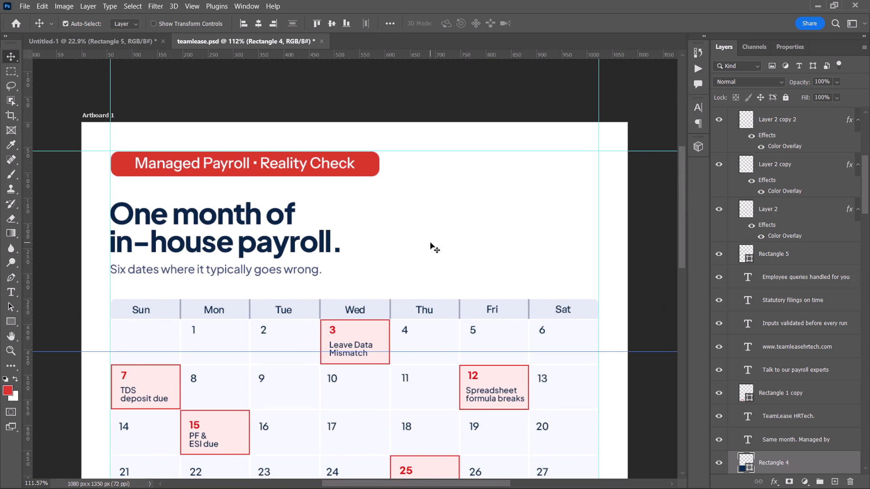
scroll(428, 243, "down", 2, "alt")
key("space")
key("space")
key("space")
key("space")
key("space")
key("space")
key("space")
key("space")
key("space")
key("space")
key("space")
key("space")
key("space")
left_click_drag(432, 247, 391, 176)
left_click(408, 228)
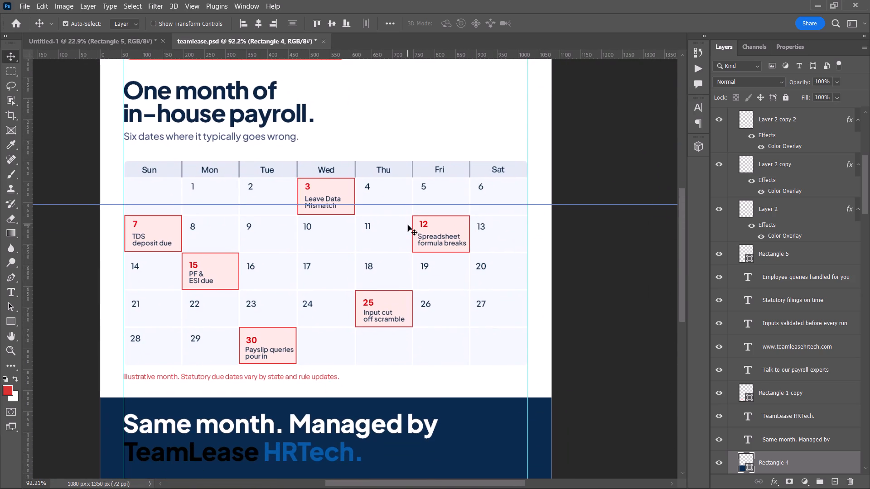
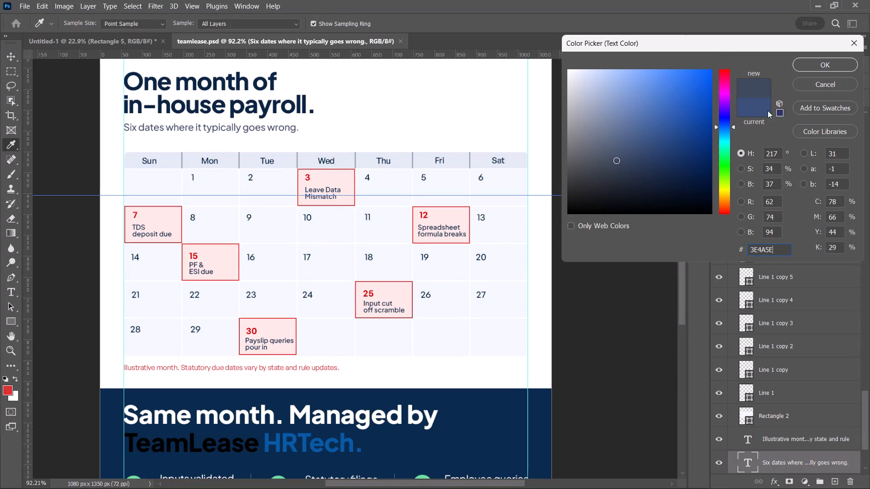
Apply the dark slate colour 3E4A5E to the "Six dates where it typically goes wrong." subtitle text and save the payroll post.
left_click(809, 66)
left_click(595, 275)
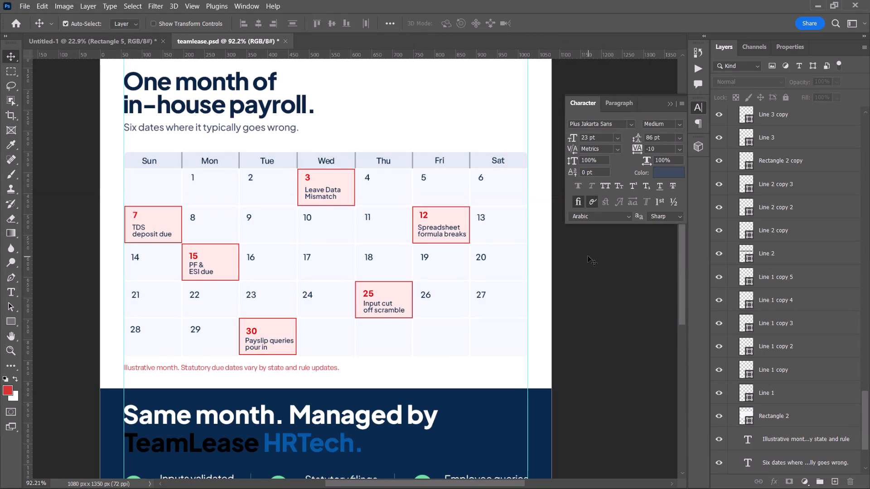
key("ctrl+s")
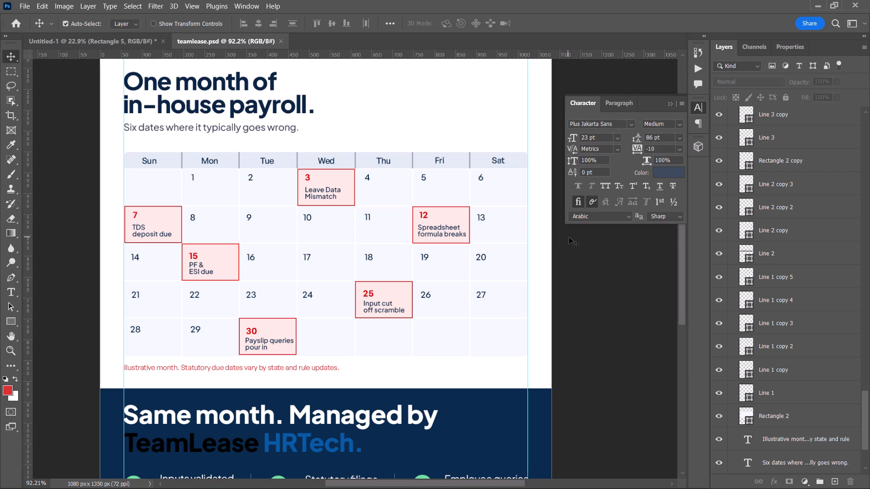
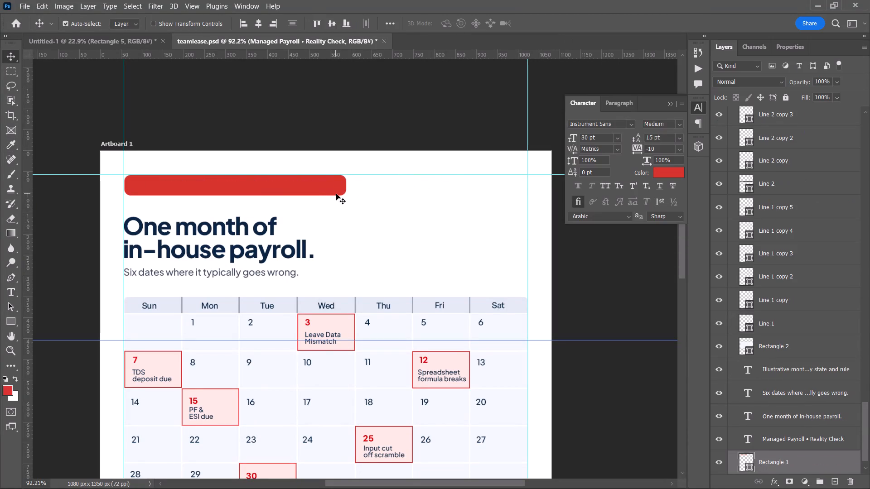
Hide the red rounded rectangle behind the "Managed Payroll • Reality Check" label.
left_click(722, 464)
left_click(611, 297)
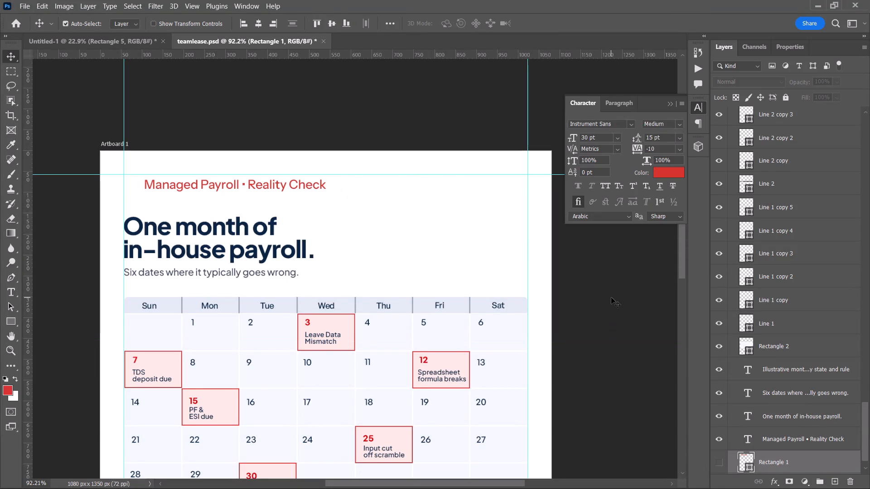
Align the "Managed Payroll • Reality Check" text to the left margin guide, just below the top margin guide.
left_click_drag(183, 185, 165, 182)
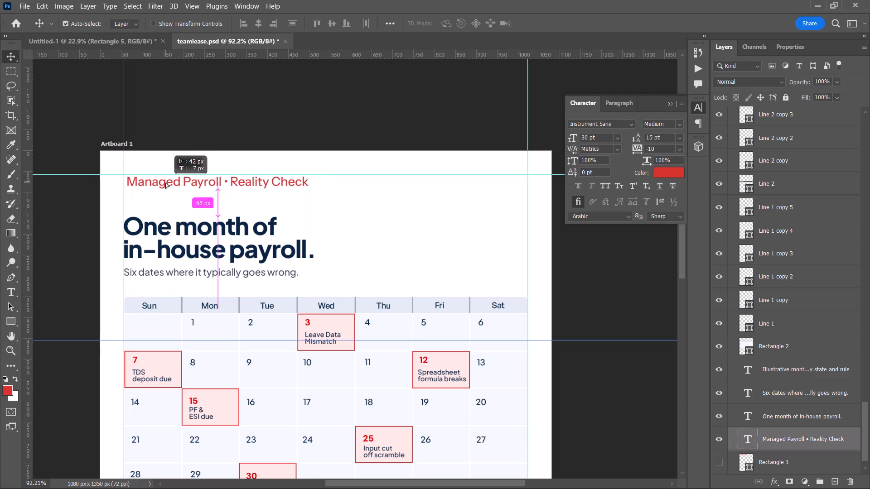
left_click_drag(165, 182, 162, 182)
scroll(135, 208, "up", 12, "alt")
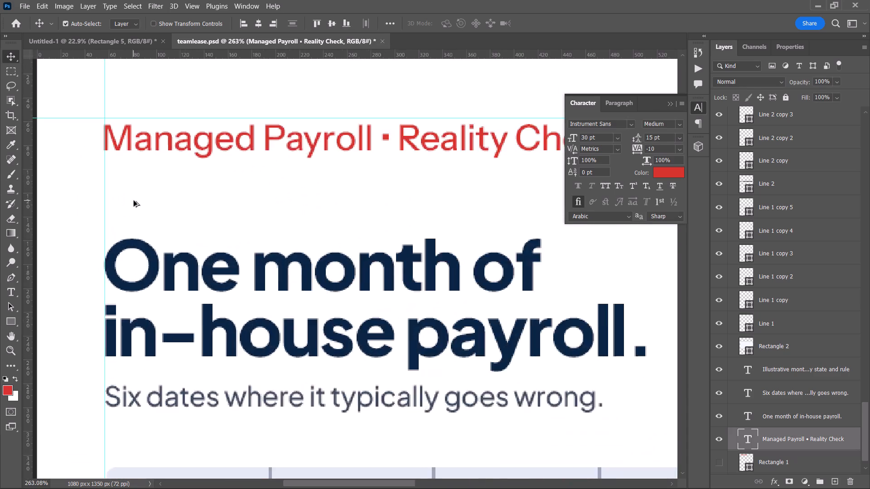
scroll(134, 201, "up", 3, "alt")
left_click(116, 117)
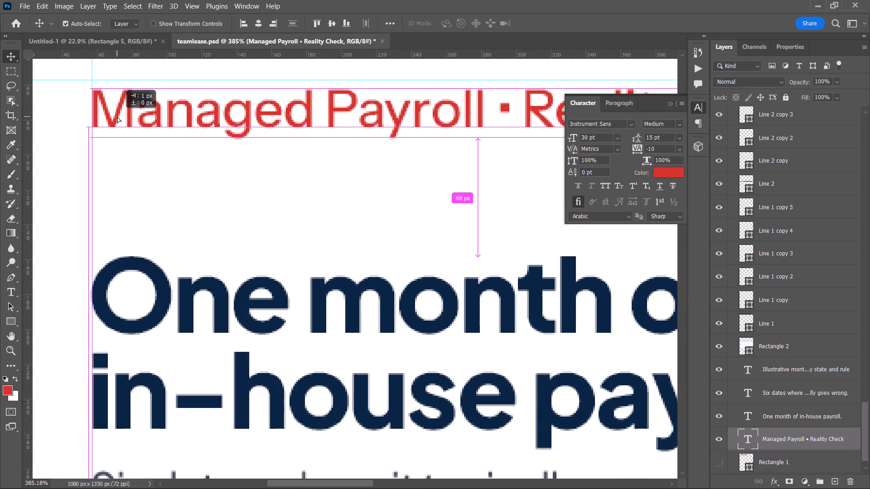
scroll(130, 162, "down", 10, "alt")
key("Up")
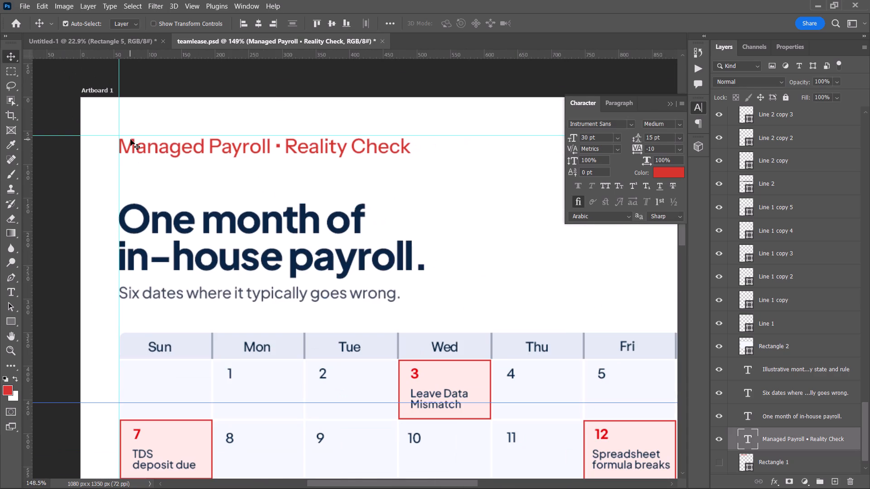
key("Up")
key("Up")
key("Up")
key("Up")
Move the "One month of in-house payroll." headline and its subtitle up together by about 20 px.
scroll(741, 446, "down", 4, "alt")
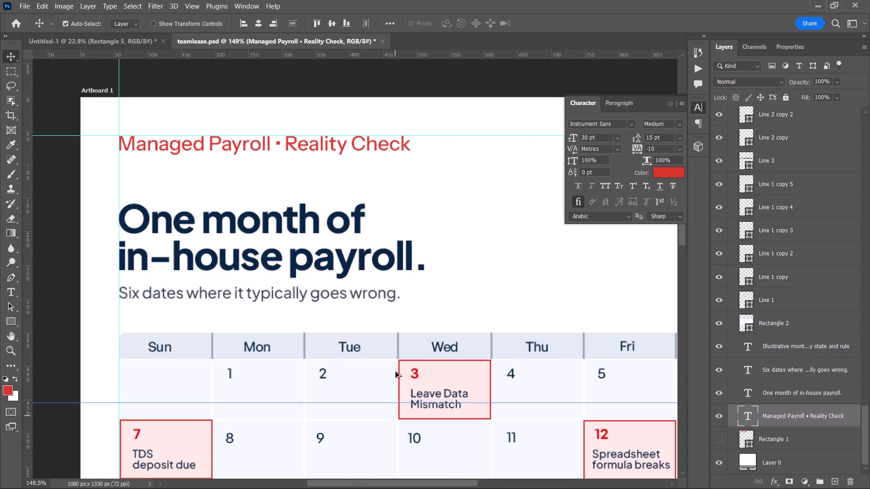
scroll(391, 342, "down", 16, "alt")
key("space")
left_click_drag(418, 335, 375, 331)
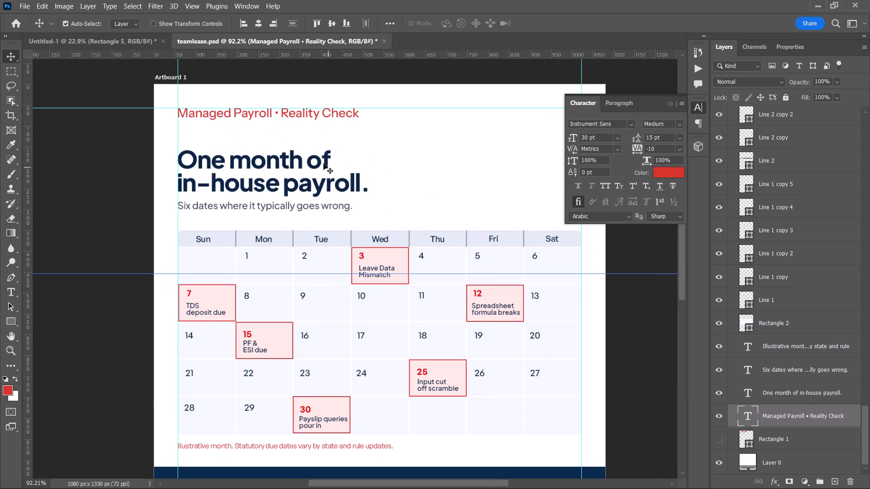
left_click(319, 164)
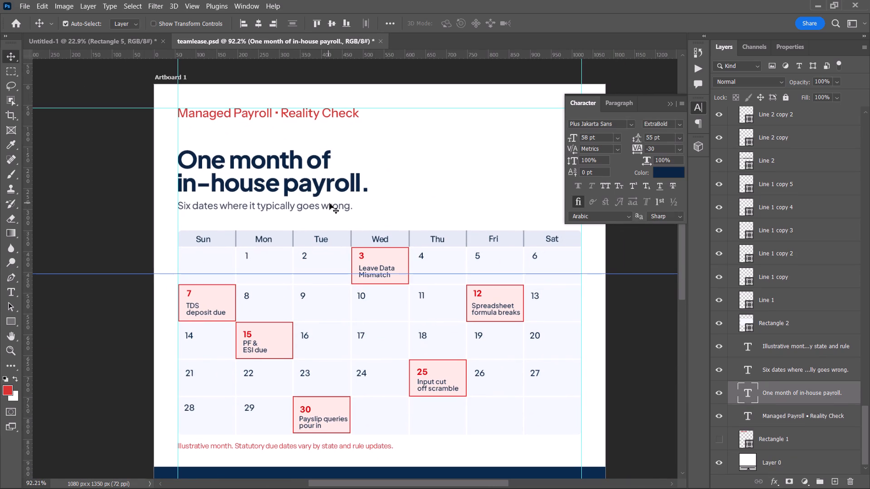
left_click(329, 205, "shift")
key("shift+Up")
key("shift+Up")
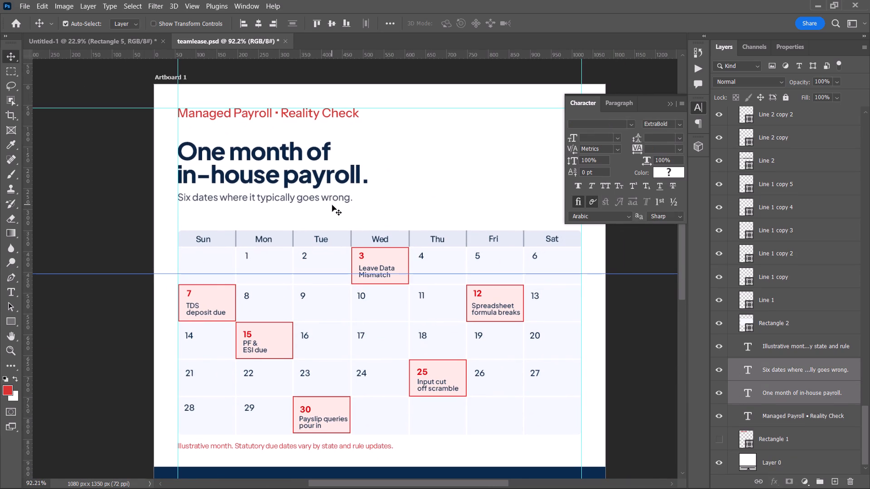
Deselect the header text layers and save the payroll post.
scroll(340, 209, "down", 4, "alt")
key("space")
left_click_drag(340, 209, 286, 204)
left_click(557, 345)
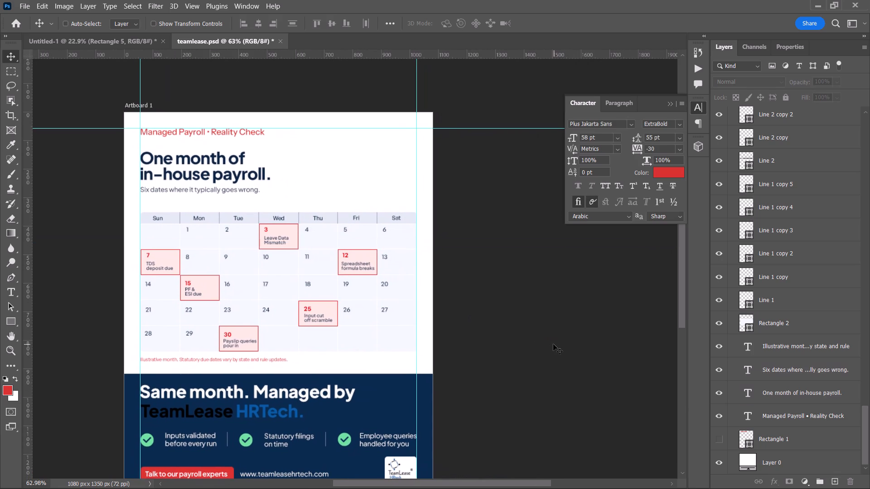
key("ctrl+s")
Compare the header's previous and revised layouts by undoing and redoing the latest text moves.
scroll(518, 331, "down", 5)
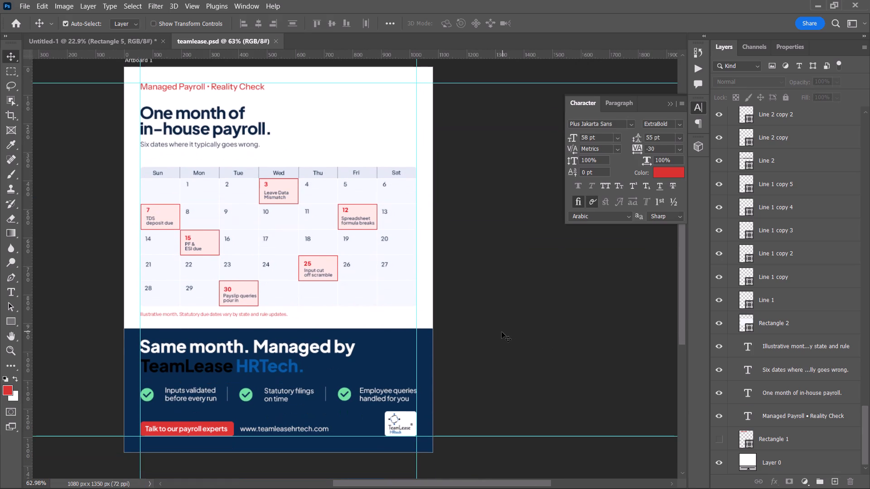
scroll(119, 115, "up", 3)
scroll(136, 123, "up", 4, "alt")
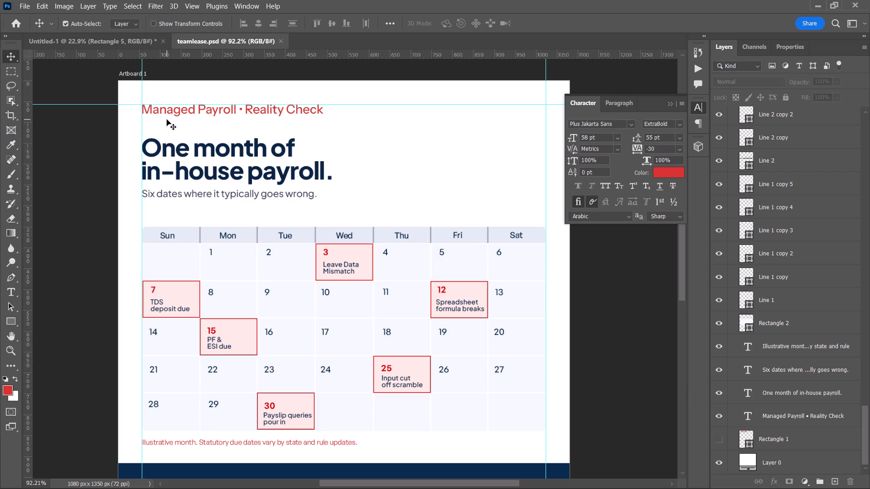
key("ctrl+z")
key("ctrl+z")
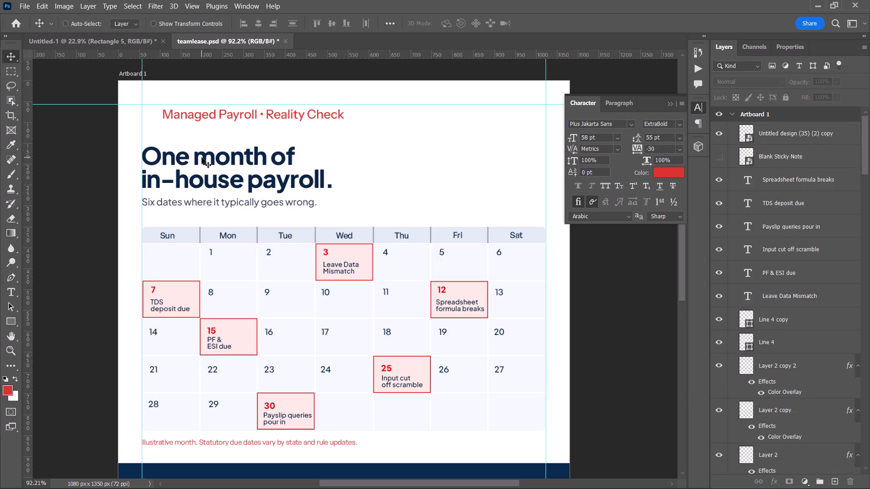
key("ctrl+shift+z")
key("ctrl+shift+z")
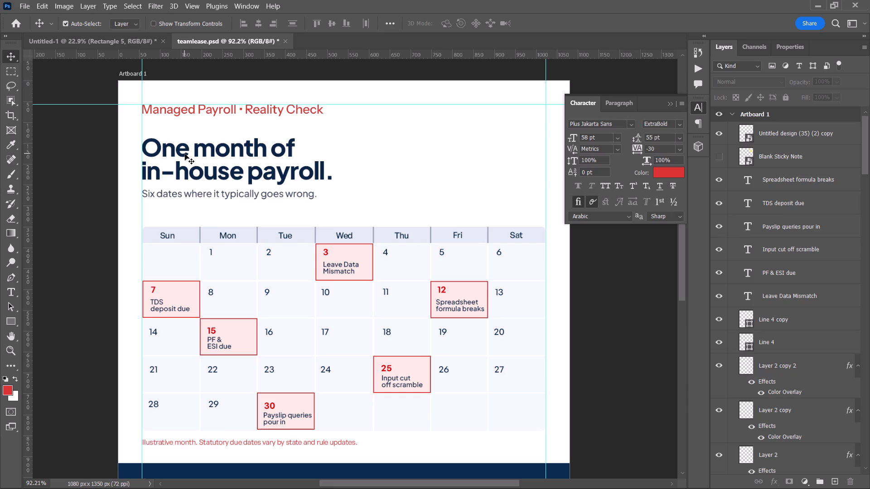
key("shift+Up")
Examine the payroll post's overall layout and spacing, from the header and calendar down to the navy footer.
scroll(233, 318, "down", 1, "alt")
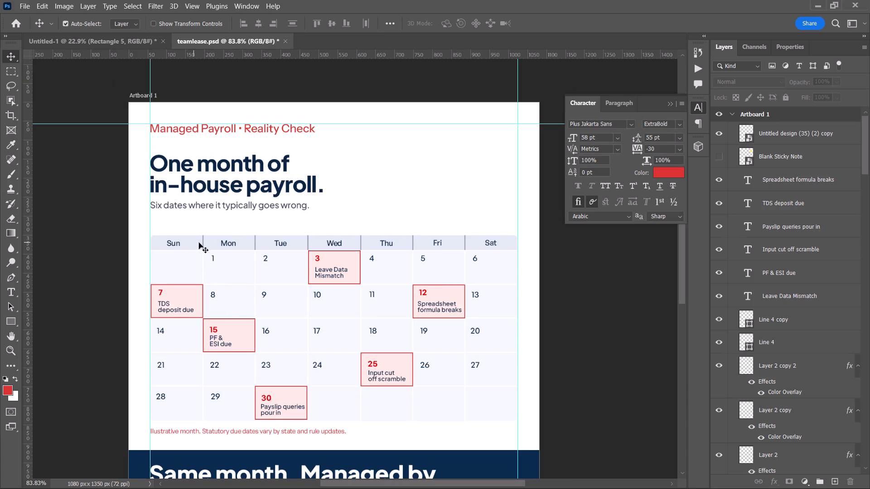
scroll(243, 266, "down", 4, "alt")
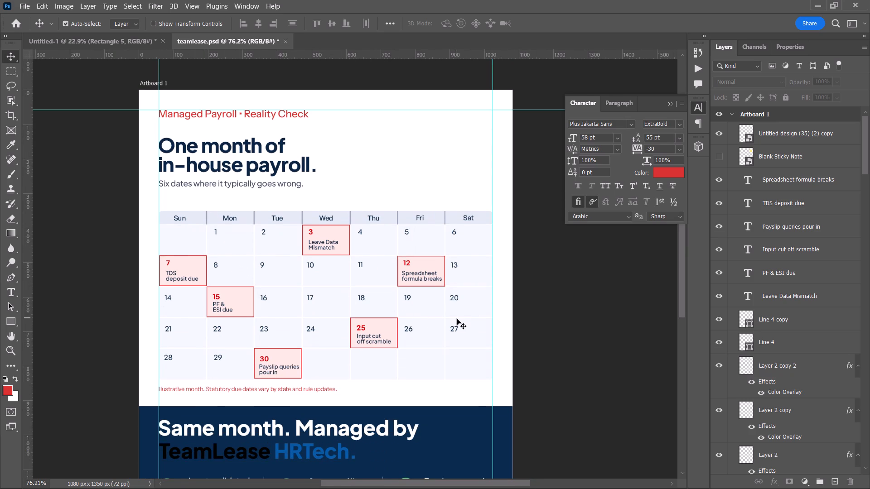
scroll(483, 323, "down", 1, "alt")
key("space")
key("space")
key("space")
key("space")
key("space")
key("space")
key("space")
key("space")
key("space")
key("space")
key("space")
key("space")
key("space")
key("space")
key("space")
key("space")
key("space")
key("space")
key("space")
key("space")
left_click_drag(485, 322, 442, 253)
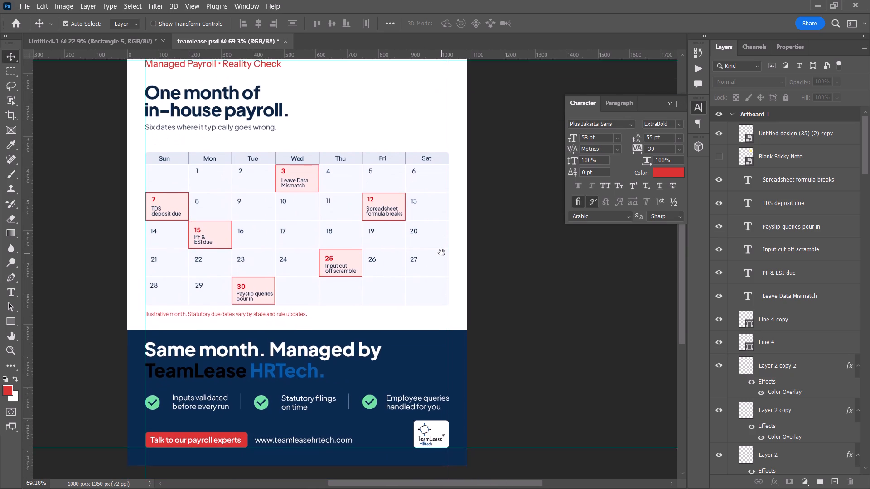
left_click_drag(442, 253, 442, 252)
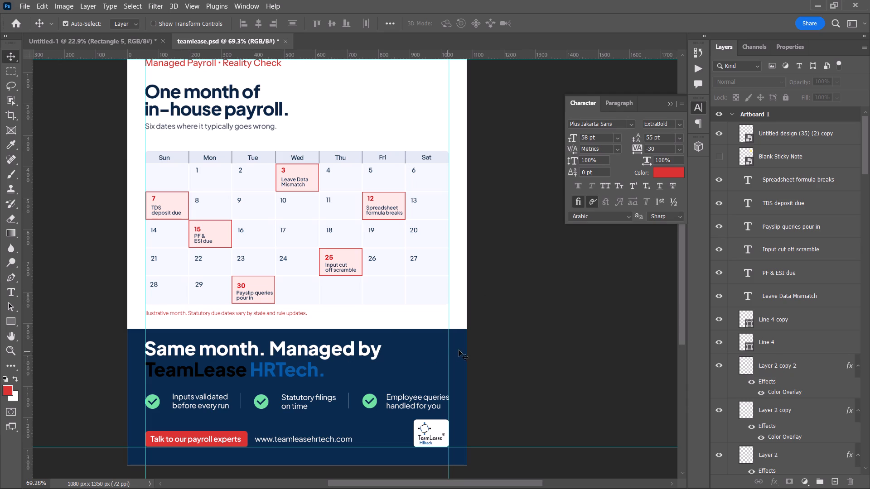
Select the "Six dates where it typically goes wrong." subtitle text.
left_click(239, 129)
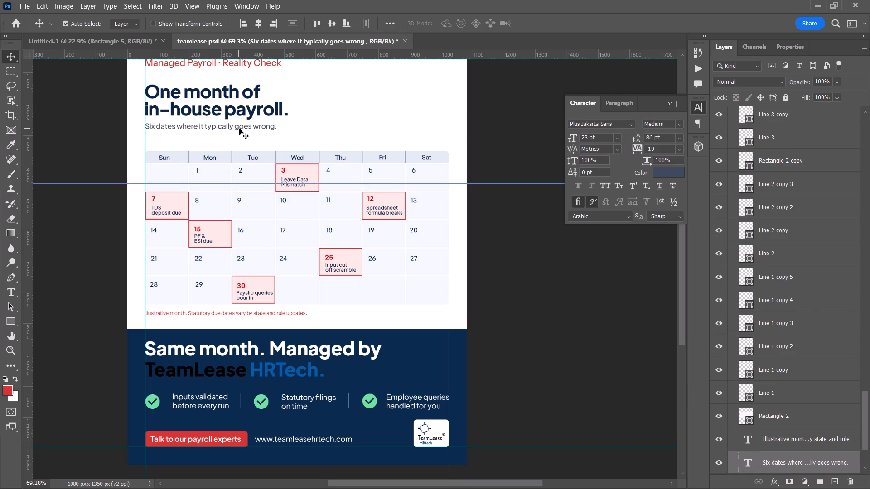
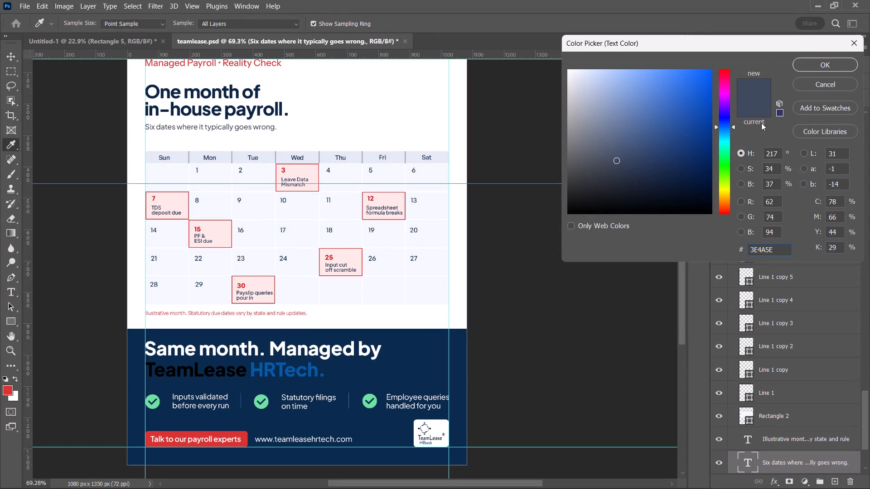
Set the "Six dates where it typically goes wrong." subtitle's text colour to #3E4A5E.
left_click(823, 84)
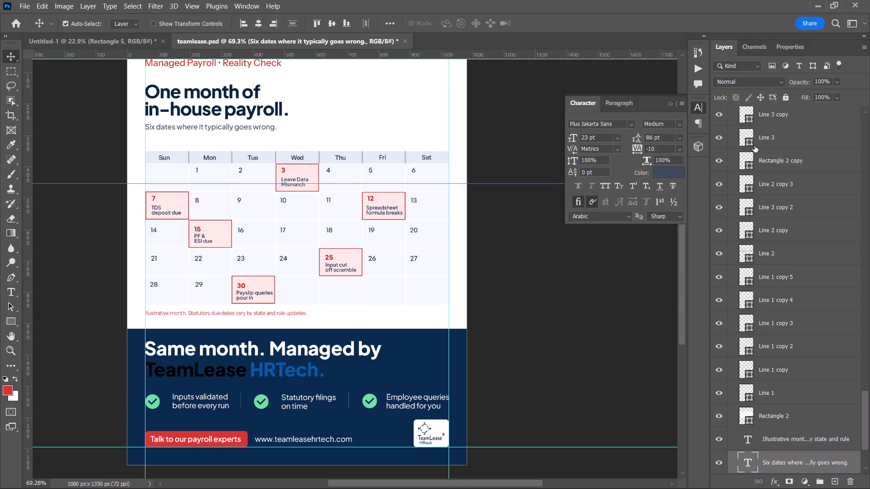
left_click(666, 174)
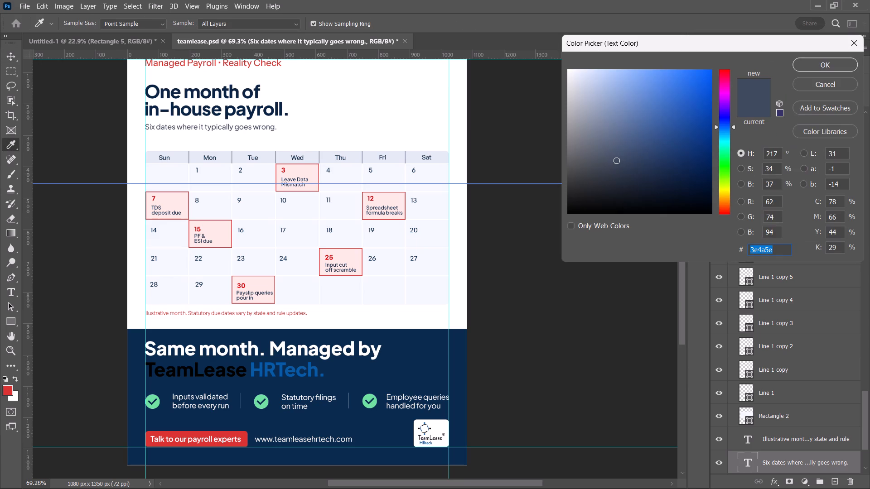
left_click_drag(779, 249, 715, 240)
key("ctrl+v")
left_click(818, 62)
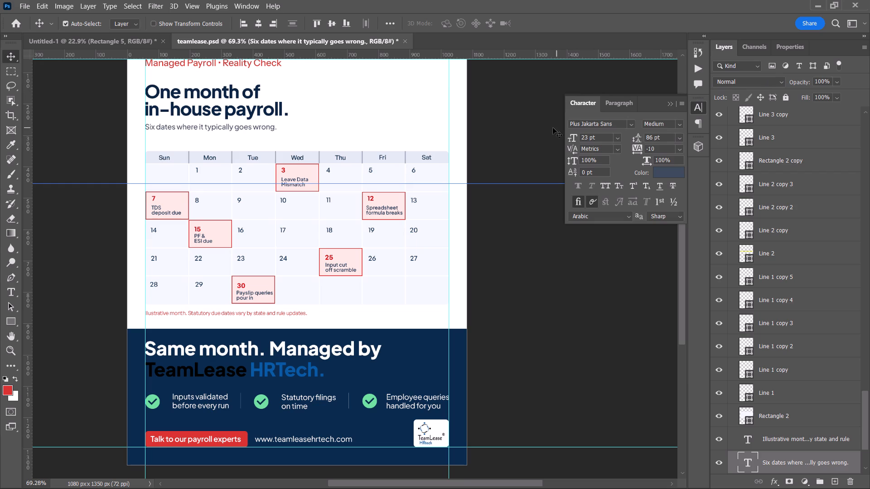
Deselect the subtitle text layer and save the payroll post.
left_click(537, 121)
key("ctrl+s")
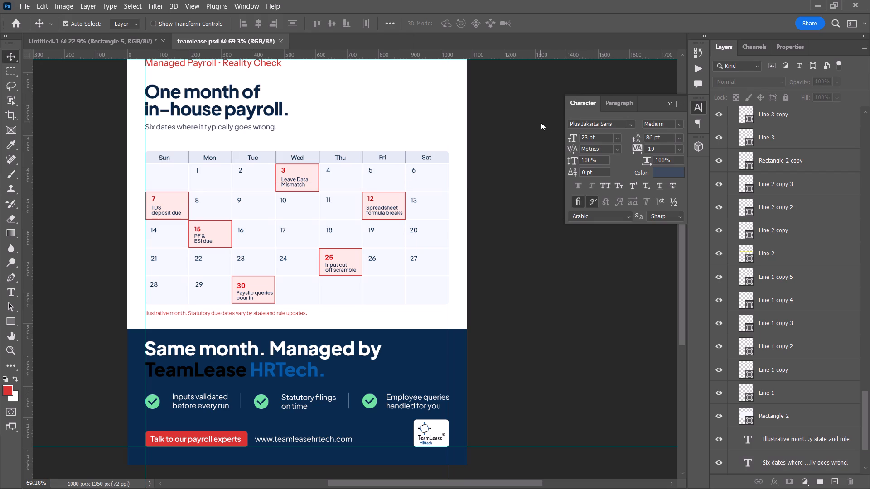
Examine the payroll post's calendar and navy footer more closely.
scroll(528, 129, "up", 1, "alt")
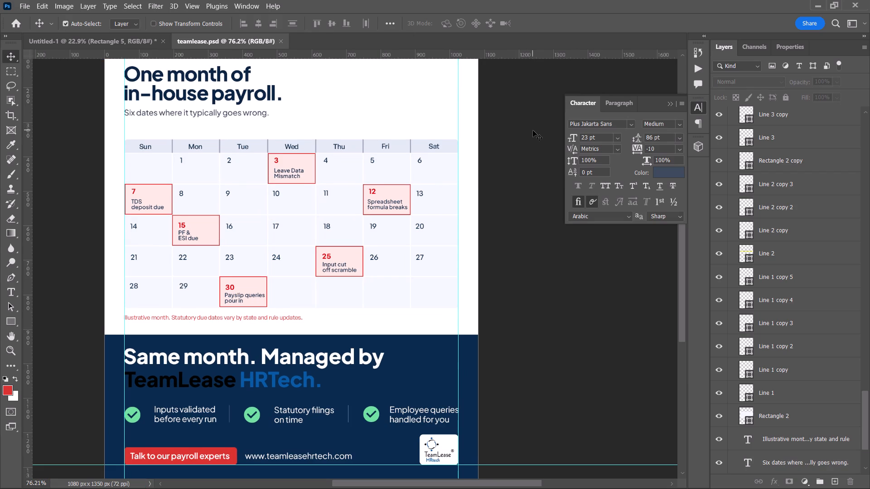
key("space")
key("space")
key("space")
key("space")
key("space")
key("space")
key("space")
key("space")
key("space")
key("space")
key("space")
key("space")
key("space")
key("space")
key("space")
key("space")
key("space")
key("space")
key("space")
key("space")
left_click_drag(533, 130, 542, 107)
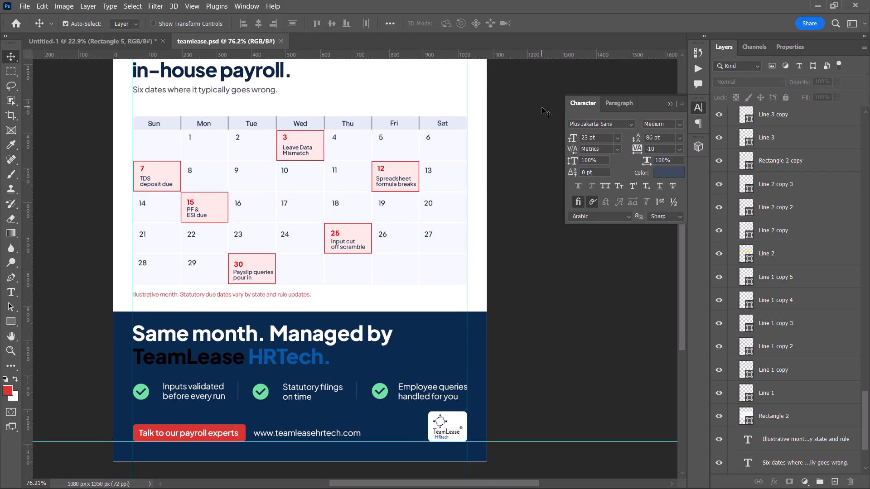
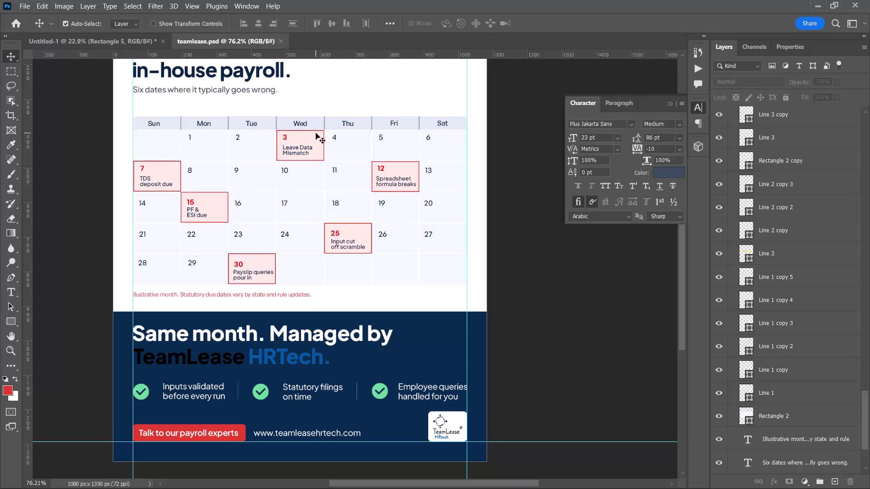
Lock the payroll post's white background layer, Layer 0.
scroll(316, 133, "up", 7)
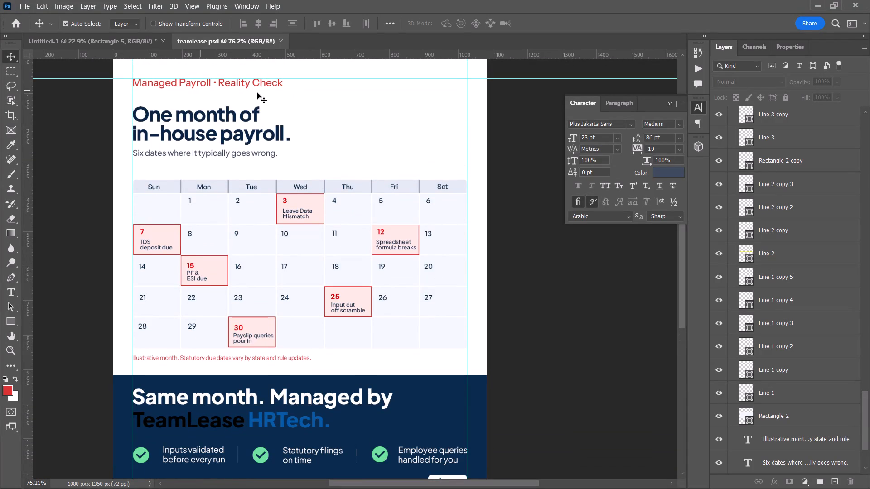
scroll(330, 109, "down", 6)
scroll(316, 184, "down", 4)
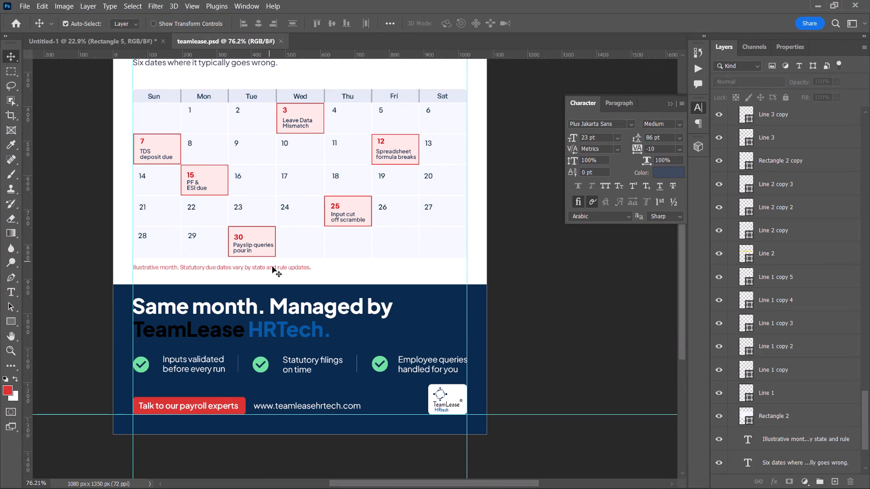
left_click(272, 267)
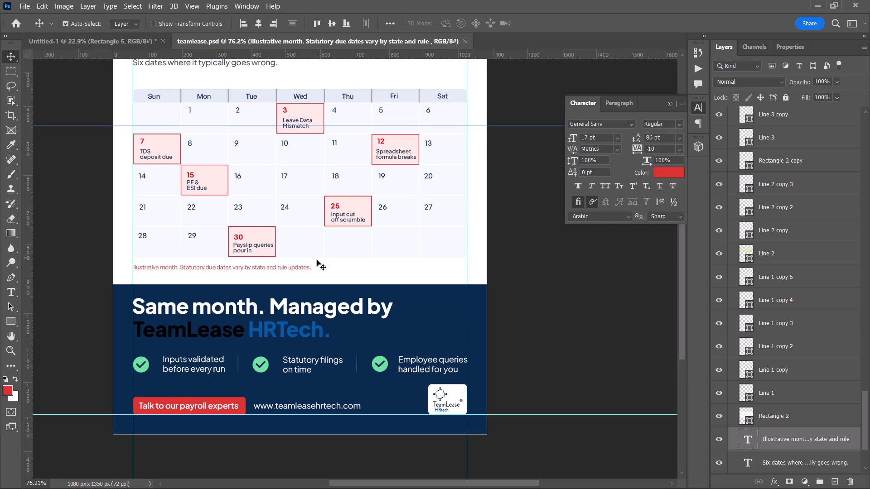
left_click_drag(319, 272, 291, 267)
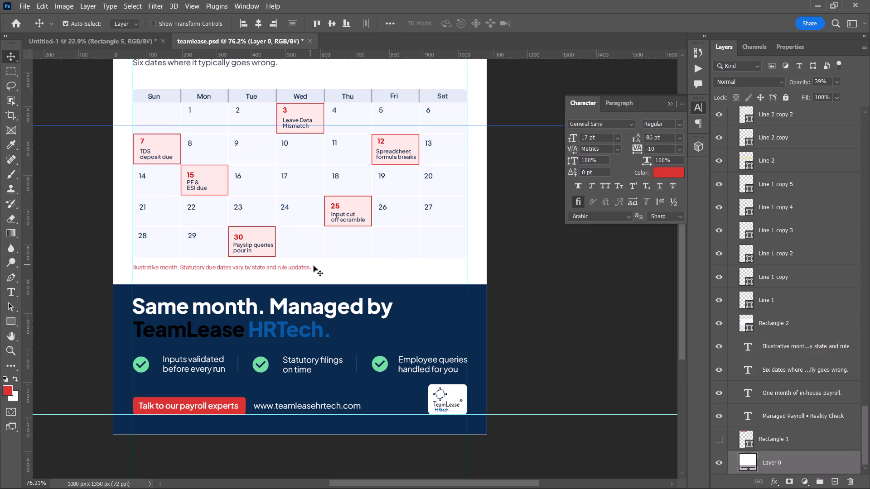
key("ctrl+slash")
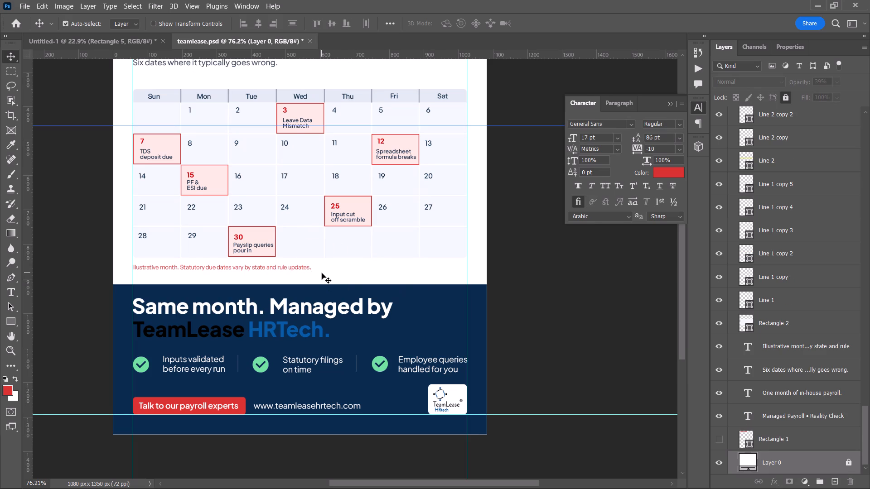
Recolour the "Illustrative month. Statutory due dates vary by state and rule updates." note to the subtitle's slate colour, #3E4A5E, and deselect it.
left_click_drag(321, 273, 290, 266)
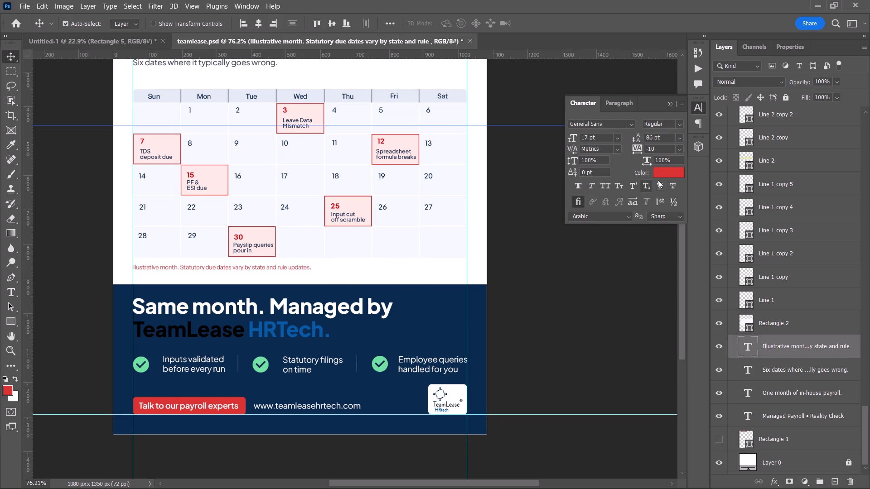
left_click(661, 173)
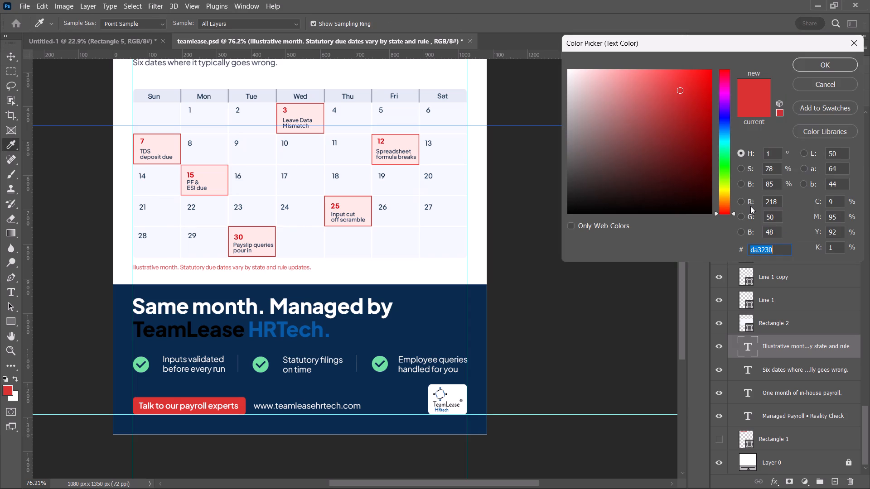
key("ctrl+v")
left_click(815, 67)
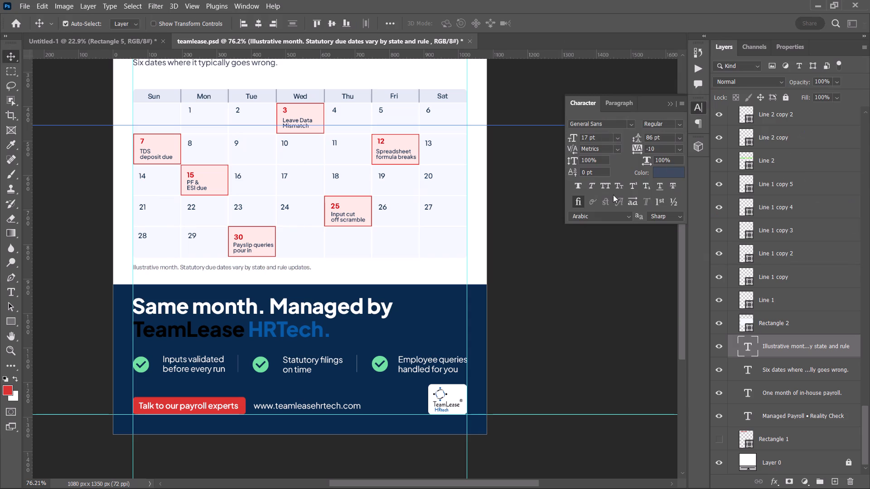
left_click(559, 317)
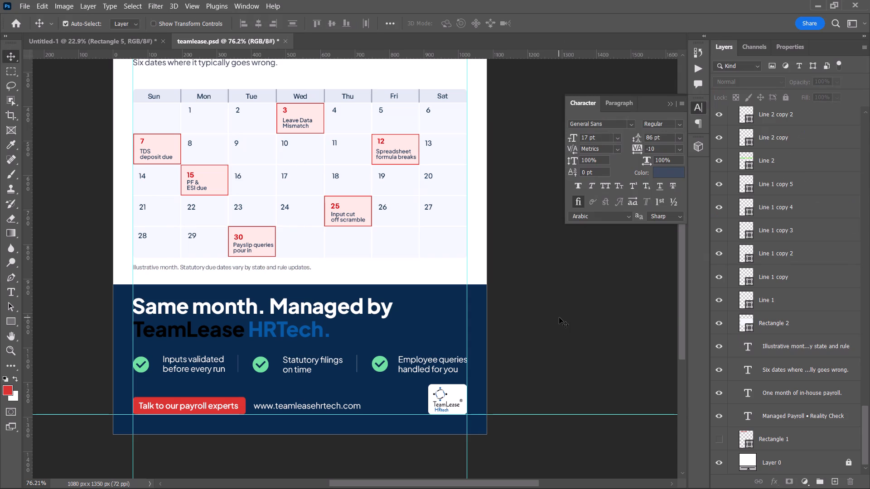
Select the rectangle behind the calendar's weekday header row.
left_click(175, 96)
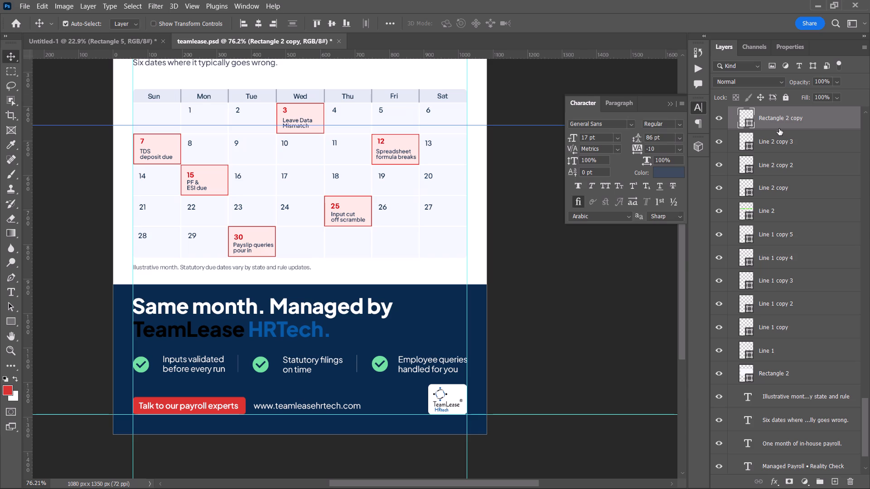
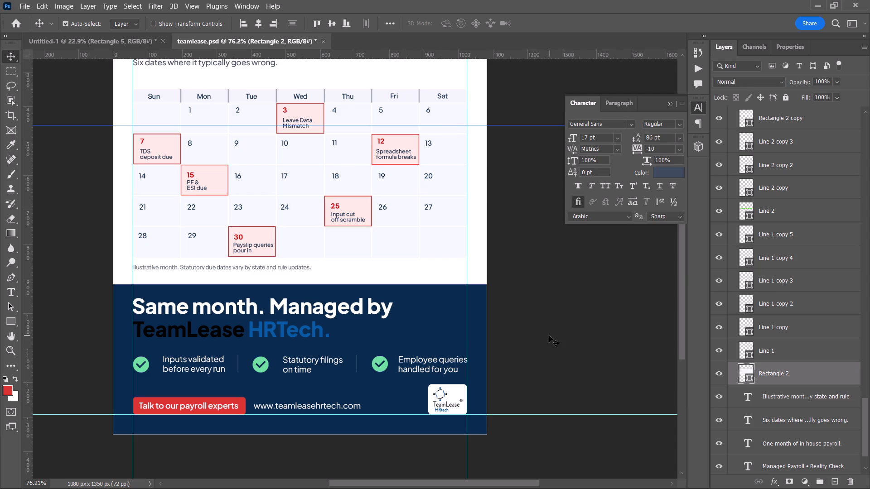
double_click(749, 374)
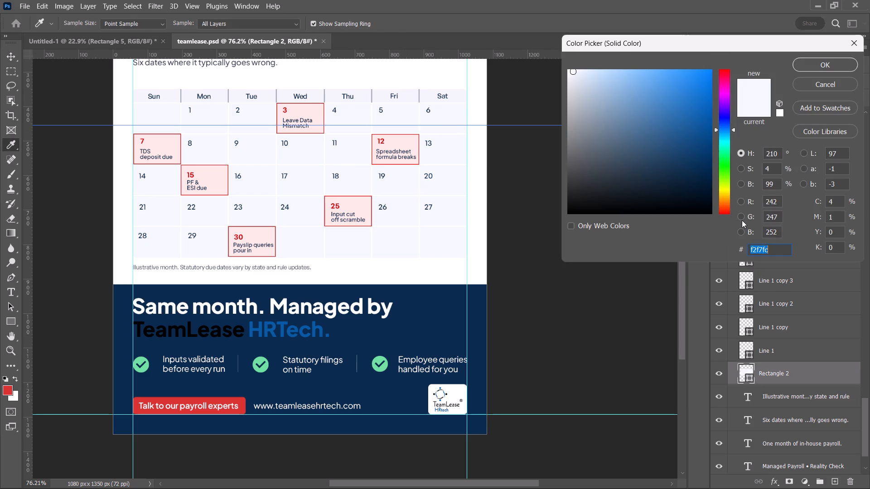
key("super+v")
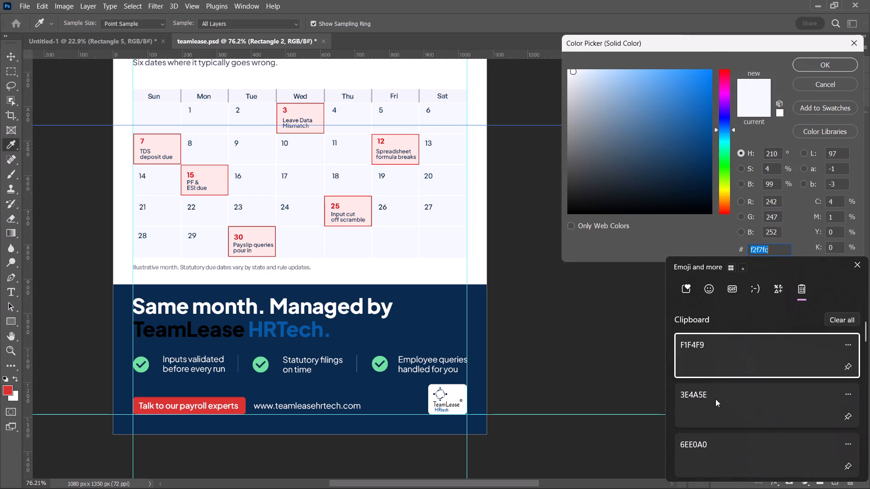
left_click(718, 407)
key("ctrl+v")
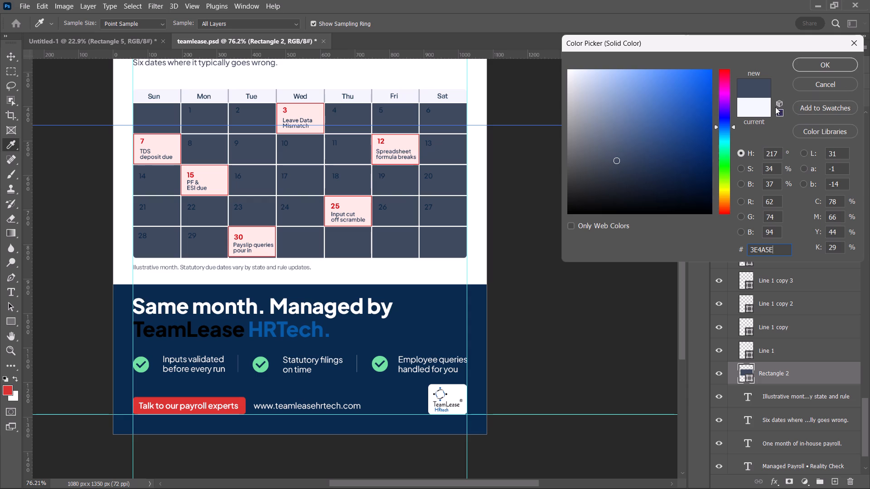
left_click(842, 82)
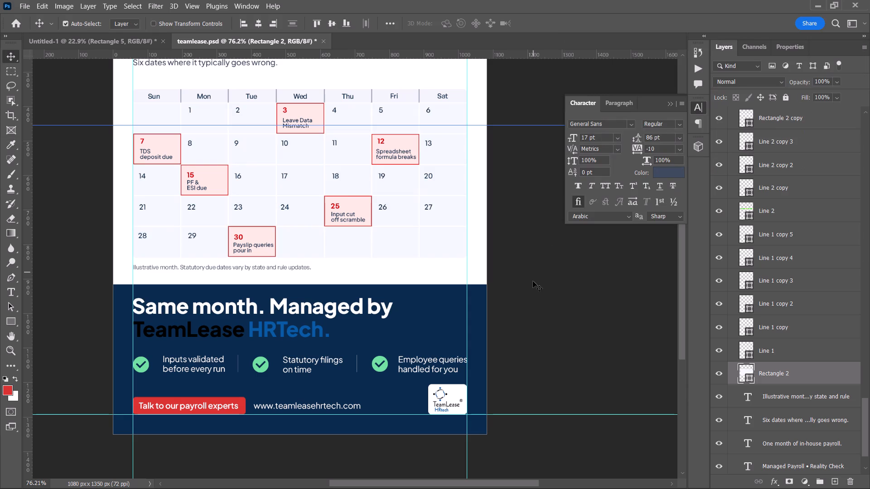
Deselect the calendar rectangle and save the payroll post.
left_click(584, 294)
key("ctrl+s")
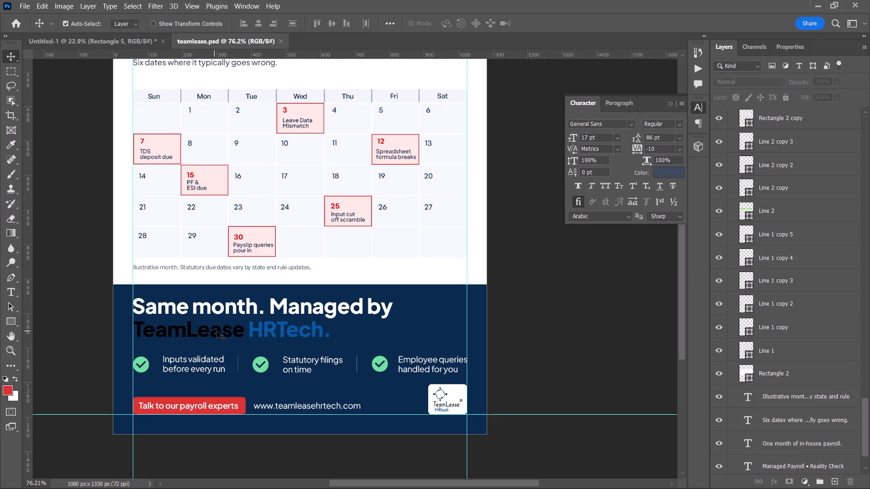
Draw a white, strokeless rectangle about 588 × 76 px over the "TeamLease HRTech." line in the navy section.
scroll(163, 329, "up", 4, "alt")
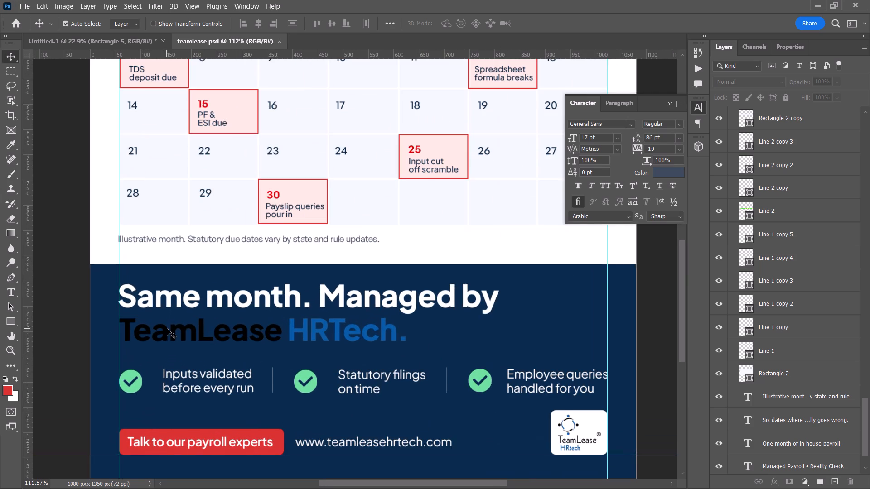
scroll(169, 331, "down", 2)
scroll(131, 310, "up", 2, "alt")
key("u")
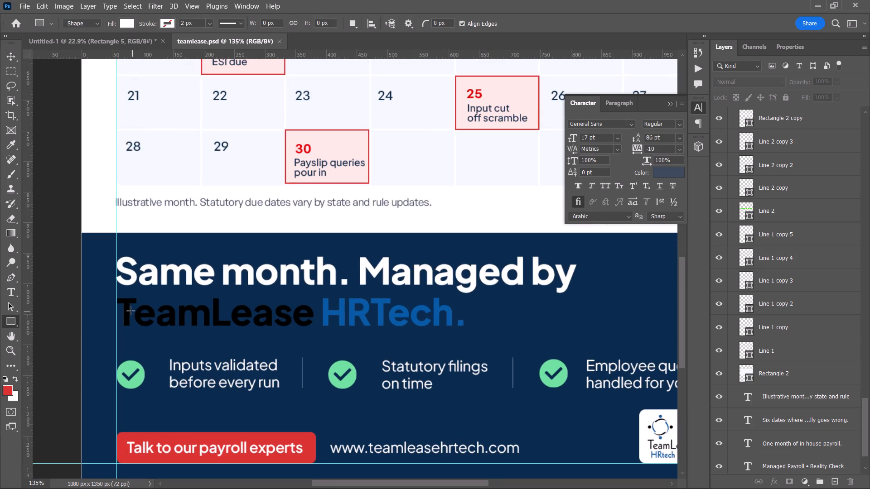
left_click_drag(116, 292, 272, 327)
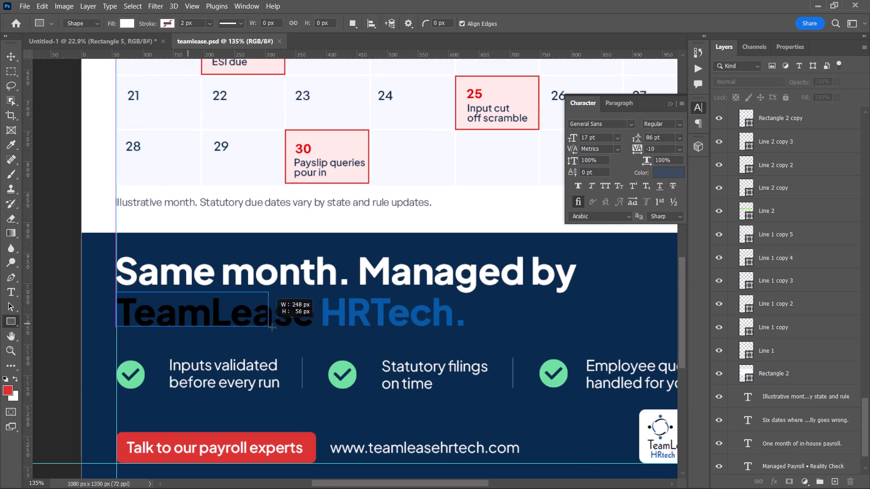
left_click_drag(272, 327, 476, 338)
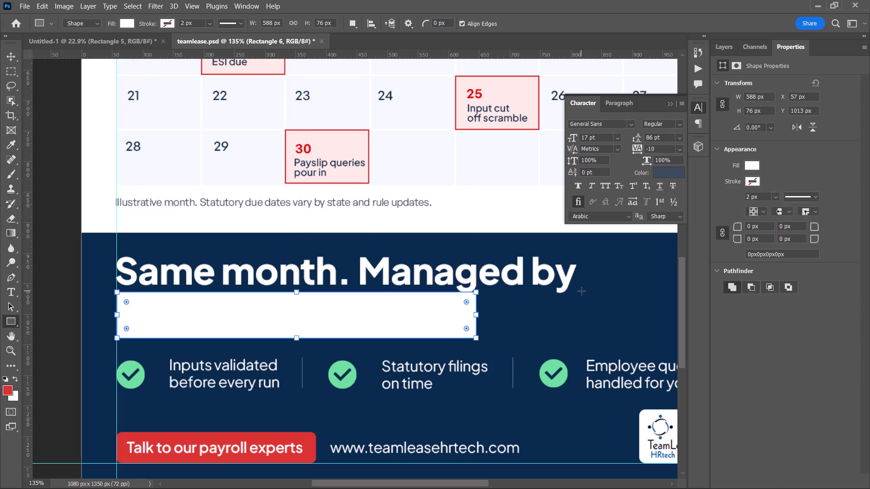
left_click(723, 50)
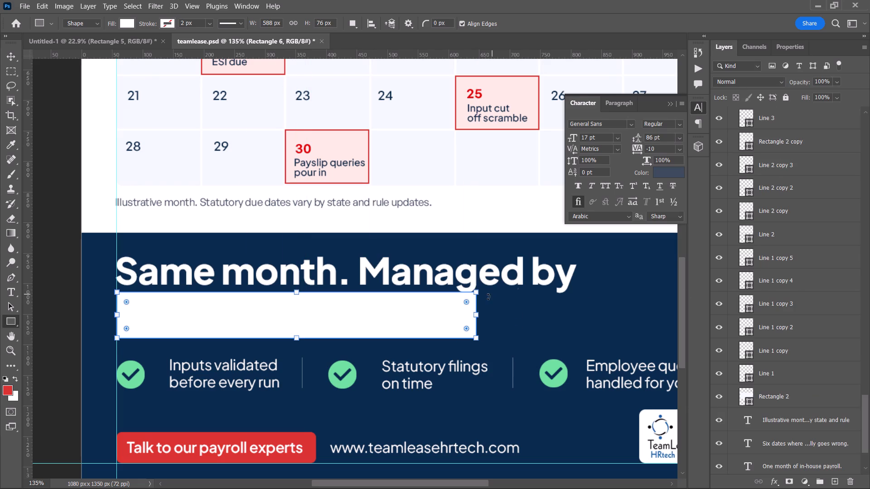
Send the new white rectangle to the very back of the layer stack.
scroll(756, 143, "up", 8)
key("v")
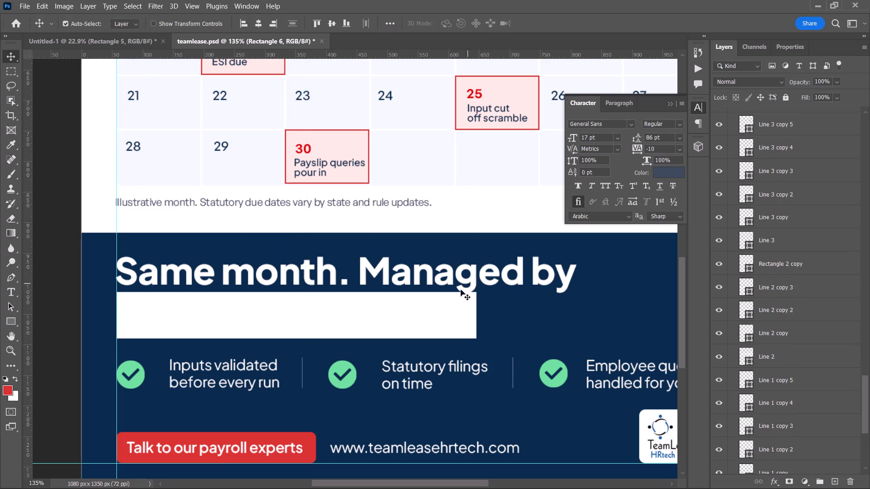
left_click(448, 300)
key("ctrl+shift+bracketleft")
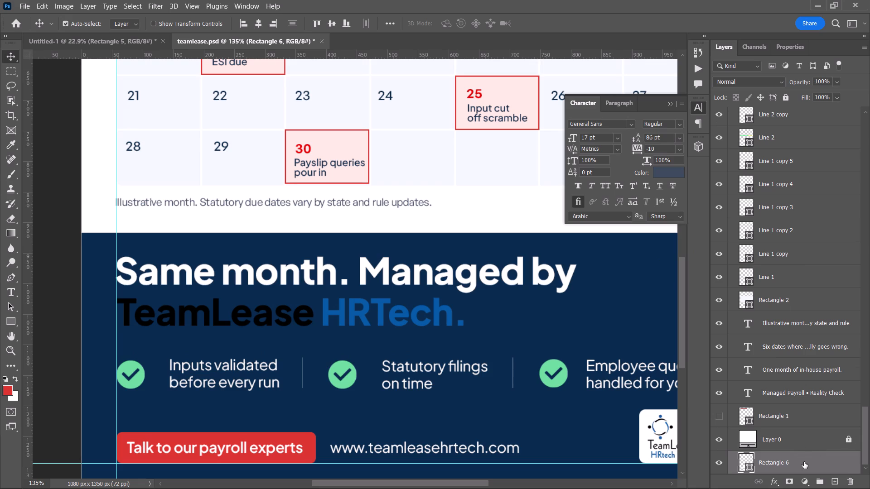
Move the white rectangle's layer up the stack to sit directly above Rectangle 4 and beneath the "Same month. Managed by" text layer.
left_click_drag(804, 462, 803, 284)
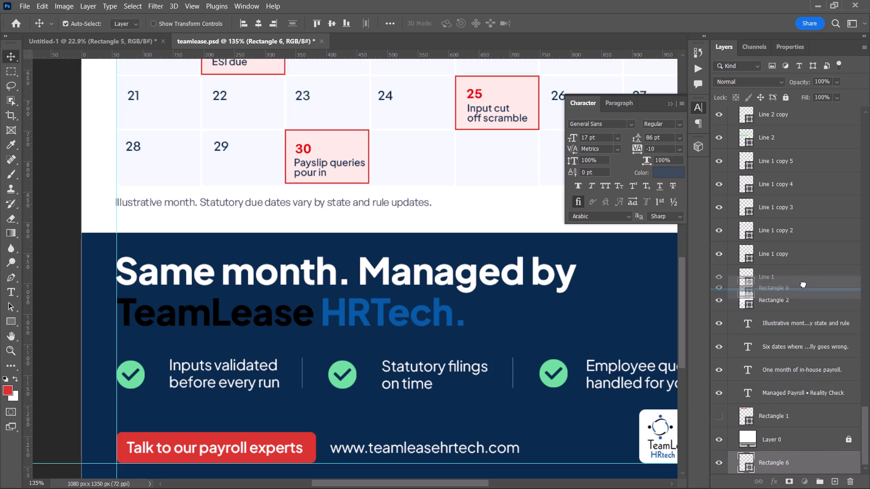
left_click_drag(803, 284, 802, 293)
scroll(807, 306, "up", 3)
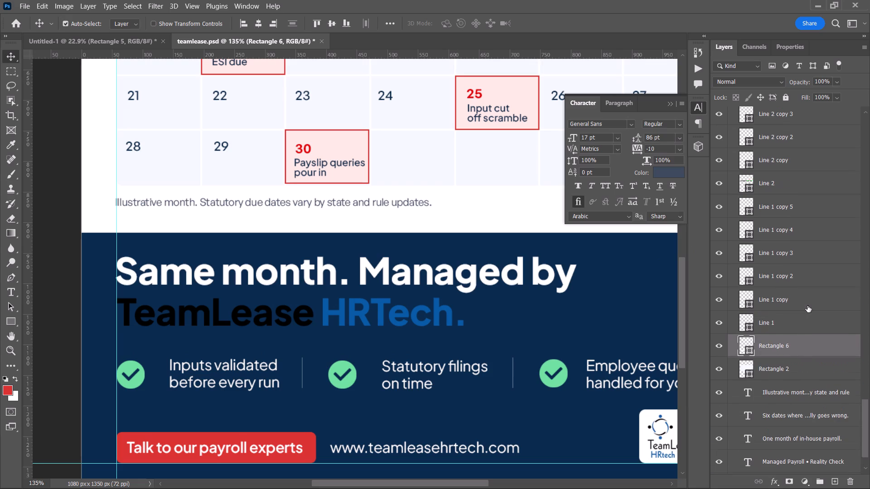
left_click_drag(808, 349, 806, 140)
scroll(811, 176, "up", 5)
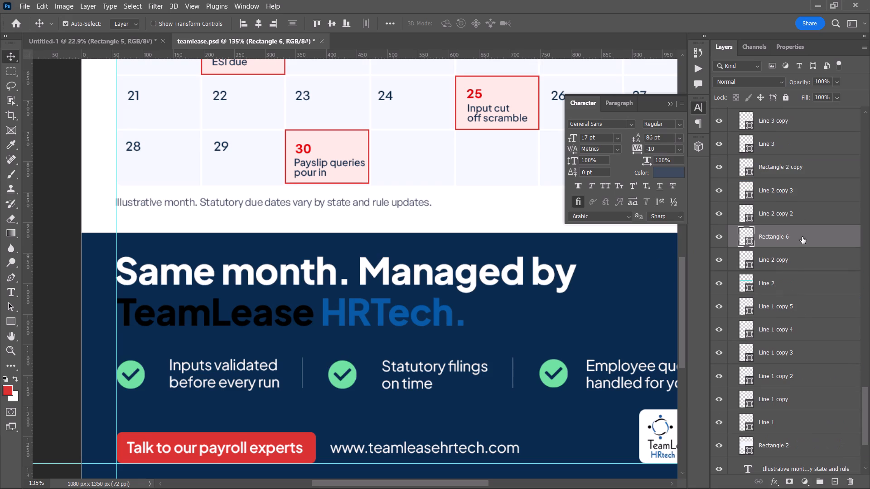
left_click_drag(802, 237, 802, 126)
scroll(822, 162, "up", 11)
left_click_drag(809, 318, 807, 116)
scroll(820, 189, "up", 15)
middle_click_drag(822, 214, 819, 223)
left_click_drag(808, 358, 807, 153)
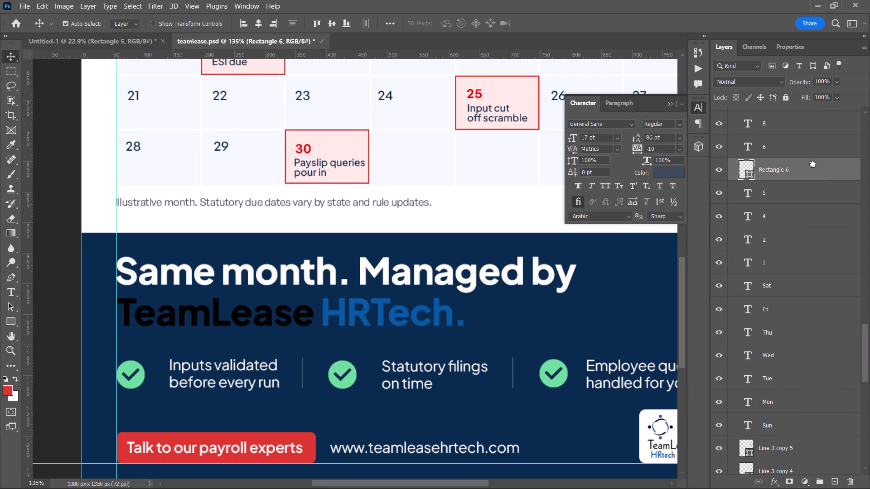
middle_click_drag(822, 177, 821, 183)
scroll(822, 177, "up", 6)
scroll(817, 246, "up", 1)
left_click_drag(808, 278, 808, 115)
scroll(817, 156, "up", 12)
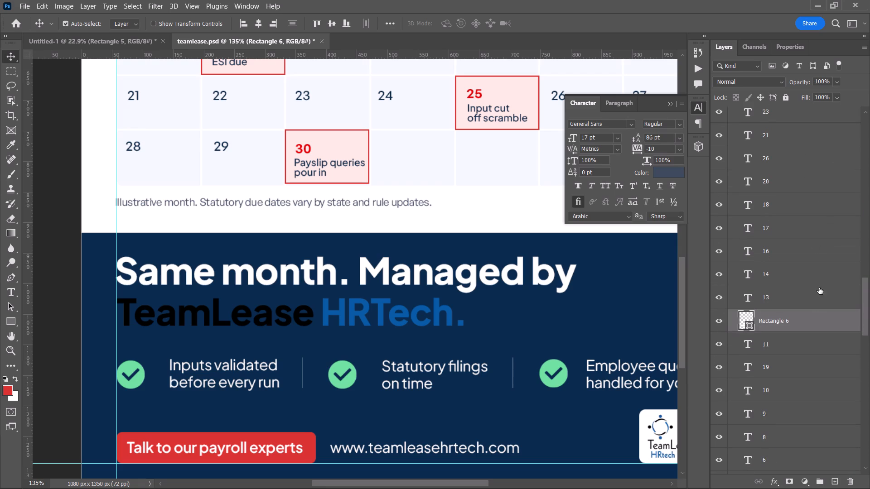
left_click_drag(815, 328, 799, 77)
scroll(816, 160, "up", 11)
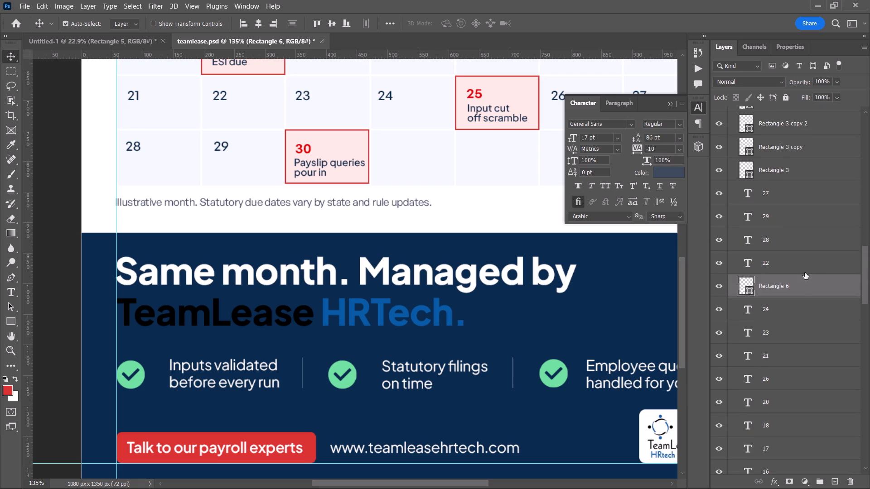
left_click_drag(806, 287, 799, 119)
scroll(814, 164, "up", 10)
left_click_drag(815, 280, 812, 232)
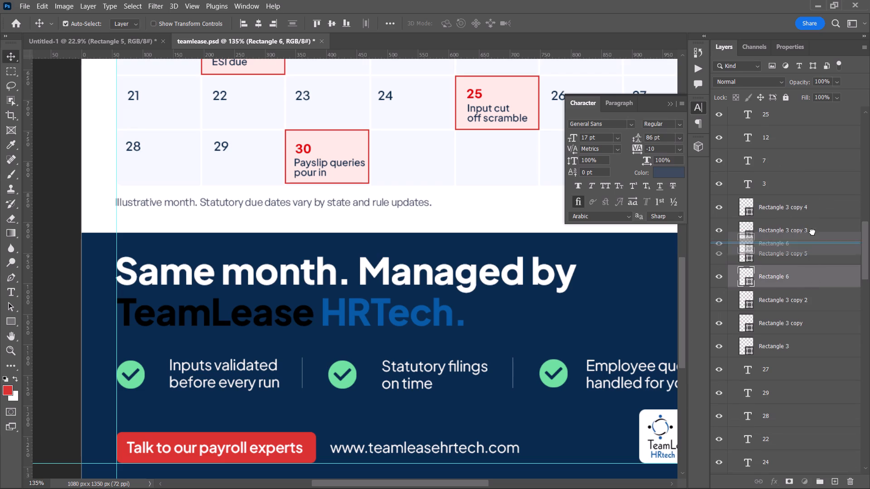
left_click_drag(812, 232, 817, 120)
scroll(821, 147, "up", 11)
left_click_drag(824, 312, 825, 236)
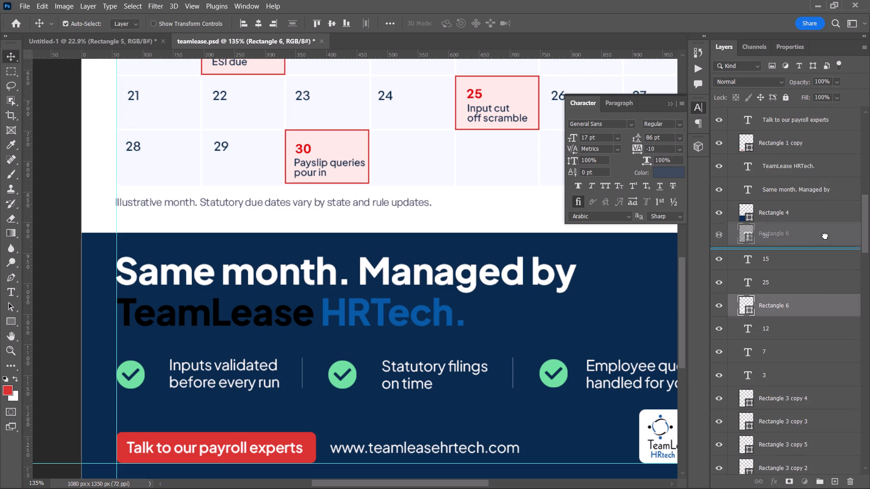
left_click_drag(825, 236, 825, 205)
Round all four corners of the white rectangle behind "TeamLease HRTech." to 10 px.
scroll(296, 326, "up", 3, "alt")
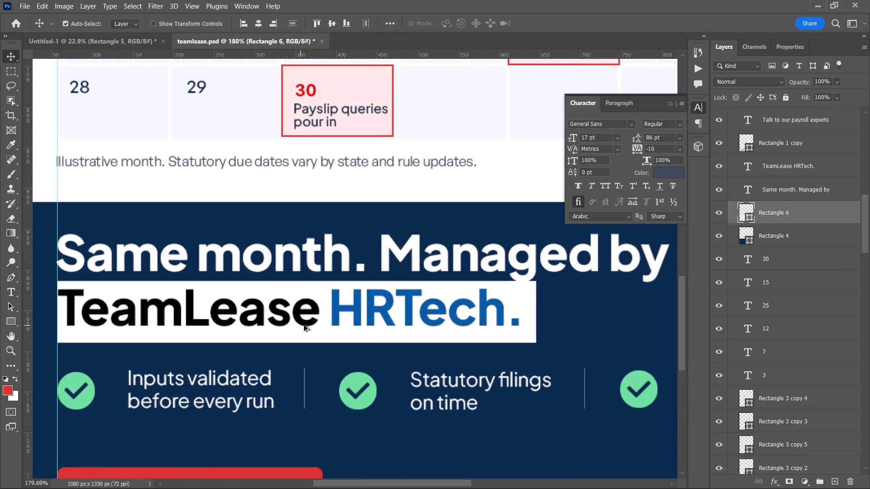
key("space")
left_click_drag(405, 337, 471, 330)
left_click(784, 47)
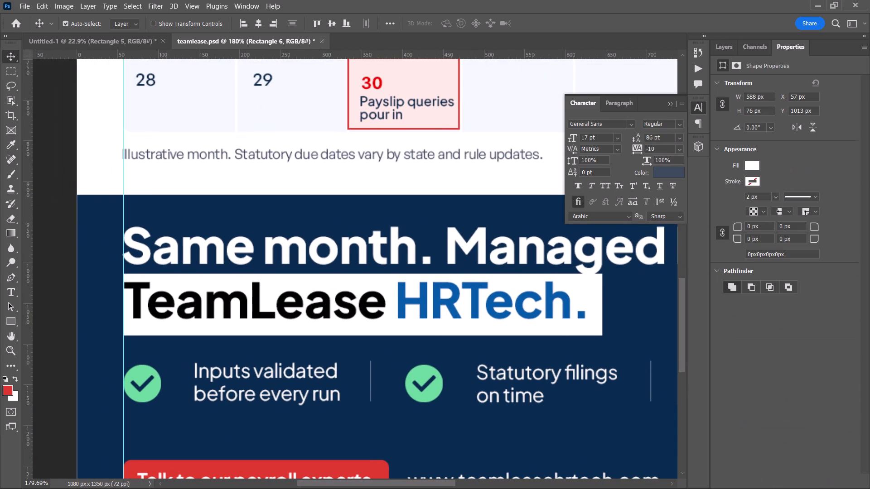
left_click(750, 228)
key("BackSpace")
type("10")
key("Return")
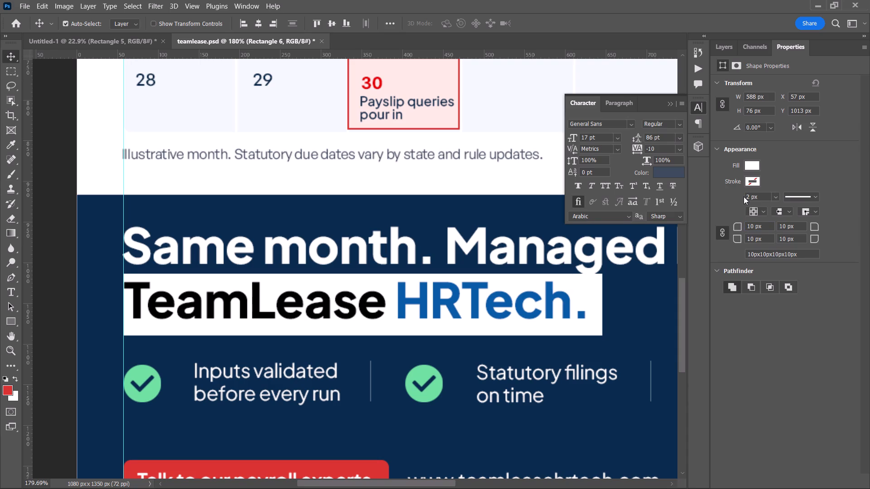
Set the white rectangle's corner radius to 5 px on all four corners.
double_click(751, 227)
key("5")
key("Return")
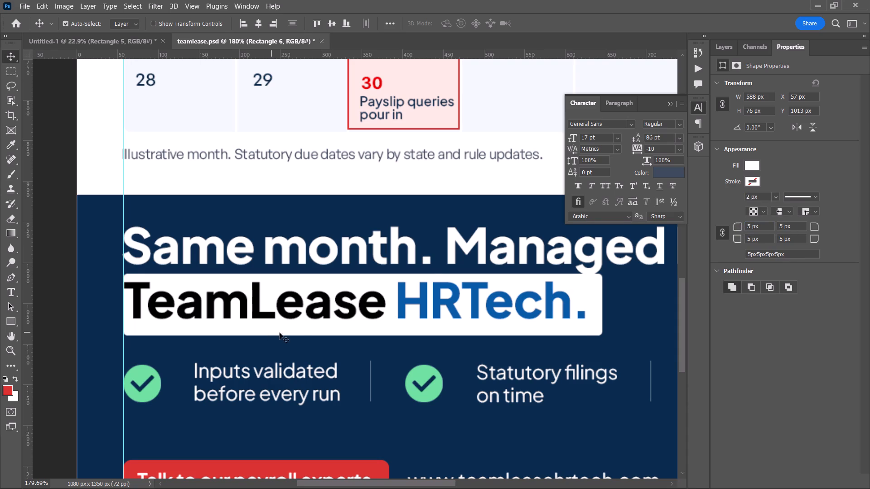
Set the leading of the "Same month. Managed by" headline line to 92 pt.
left_click(481, 252)
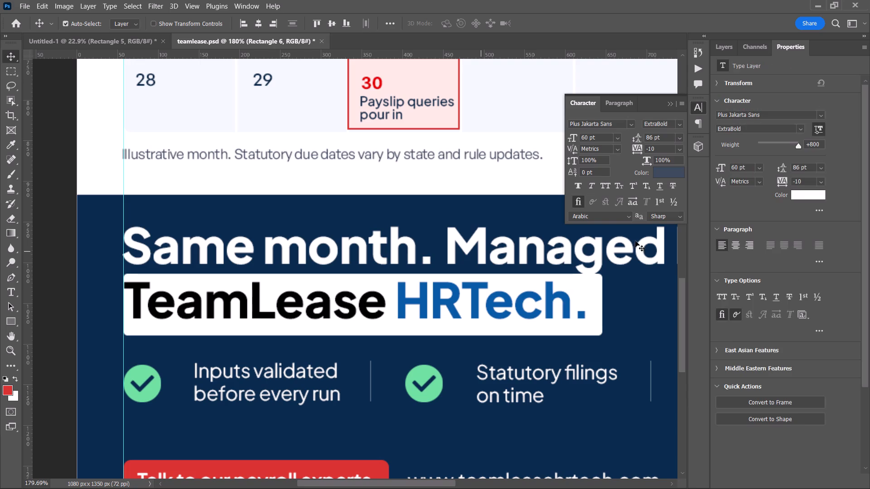
left_click(799, 168)
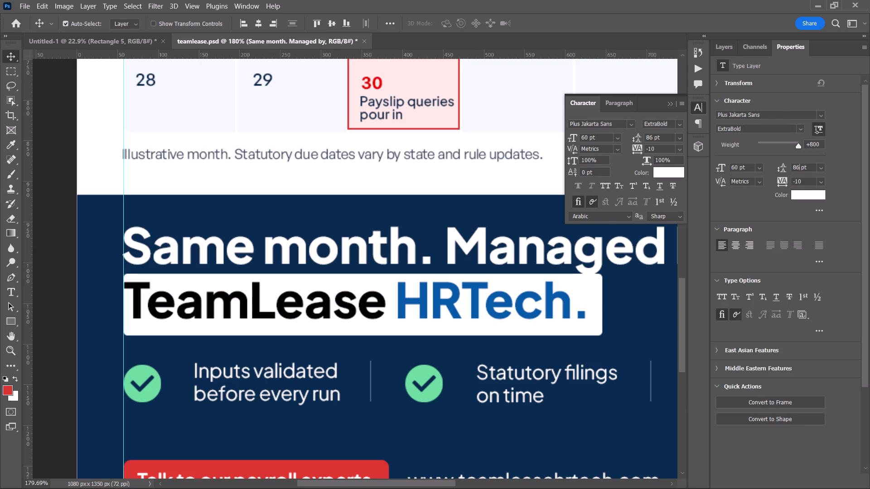
scroll(799, 168, "up", 4)
left_click(569, 254)
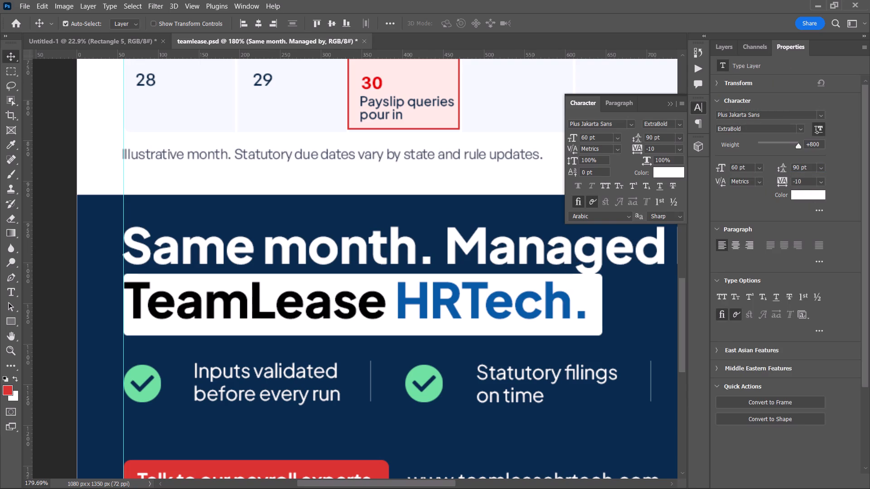
left_click(795, 169)
scroll(795, 168, "up", 2)
Set the leading of the "TeamLease HRTech." headline line to 91 pt.
scroll(475, 288, "up", 3, "alt")
key("space")
key("space")
key("space")
key("space")
key("space")
key("space")
left_click_drag(343, 291, 387, 292)
scroll(188, 302, "up", 3, "alt")
left_click(177, 290)
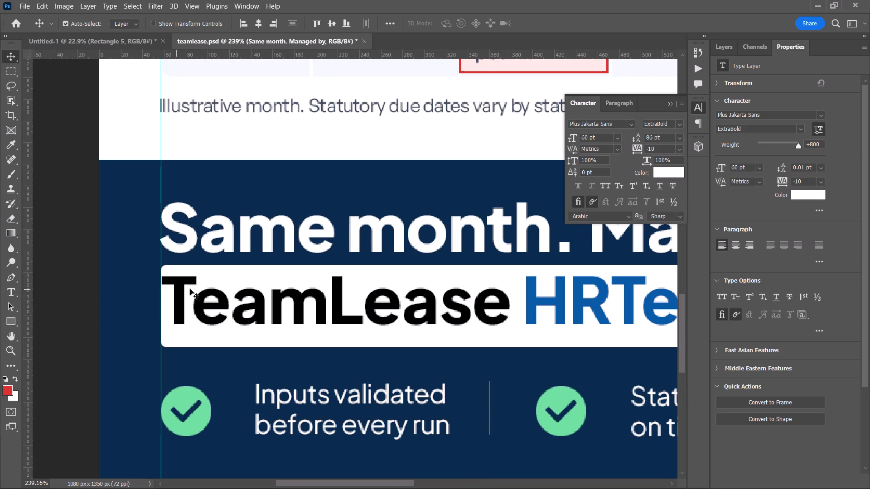
left_click(798, 168)
scroll(798, 168, "up", 3)
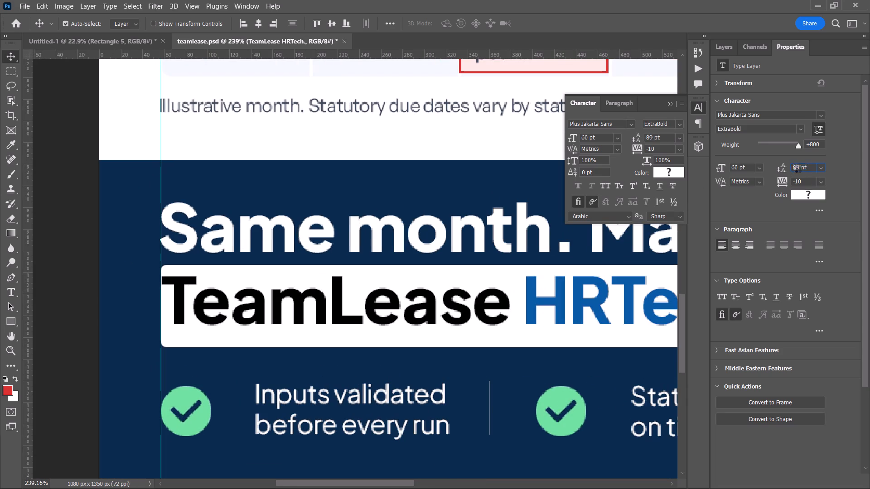
scroll(798, 168, "up", 2)
key("Return")
key("Return")
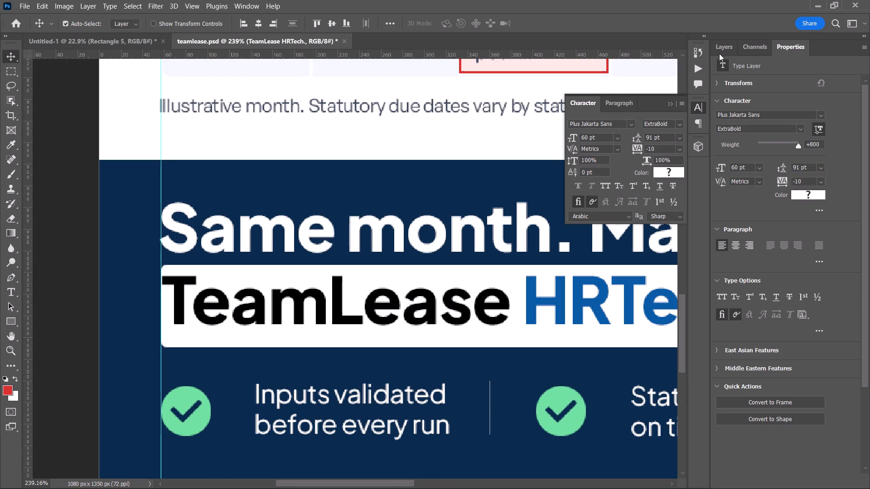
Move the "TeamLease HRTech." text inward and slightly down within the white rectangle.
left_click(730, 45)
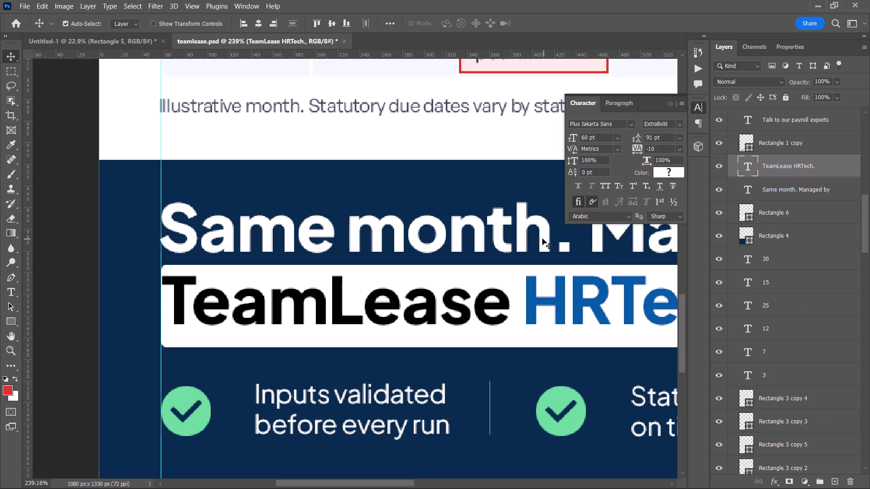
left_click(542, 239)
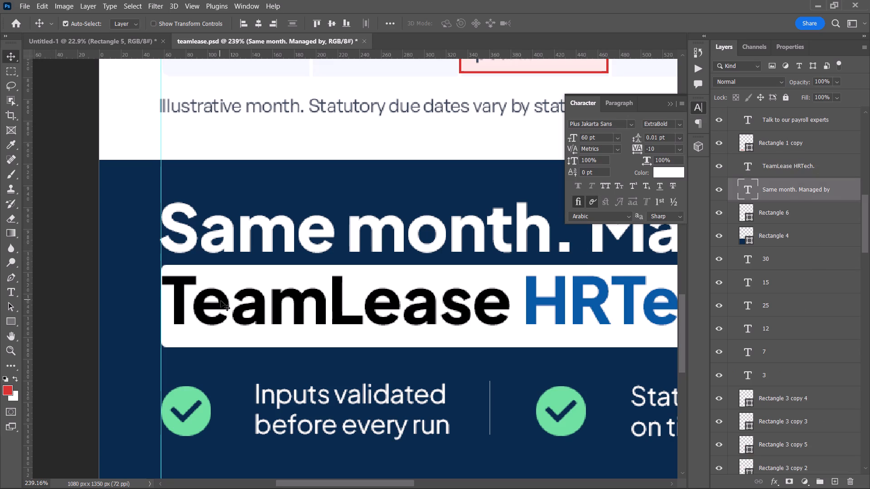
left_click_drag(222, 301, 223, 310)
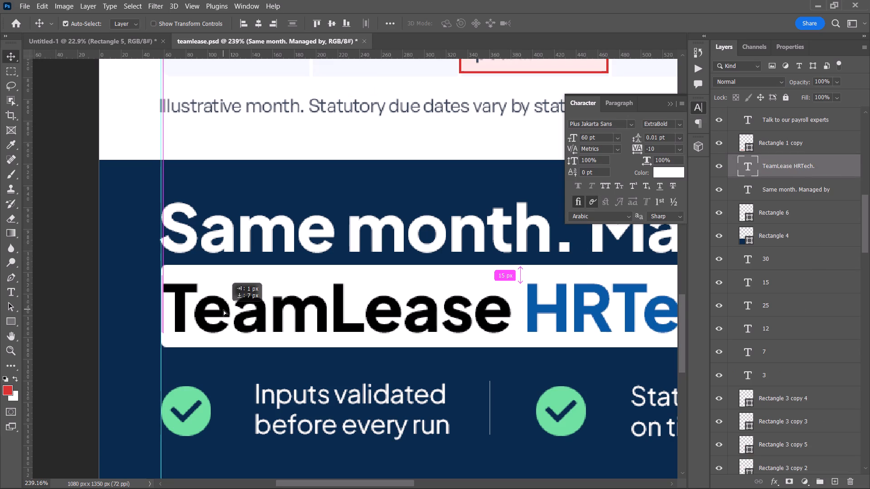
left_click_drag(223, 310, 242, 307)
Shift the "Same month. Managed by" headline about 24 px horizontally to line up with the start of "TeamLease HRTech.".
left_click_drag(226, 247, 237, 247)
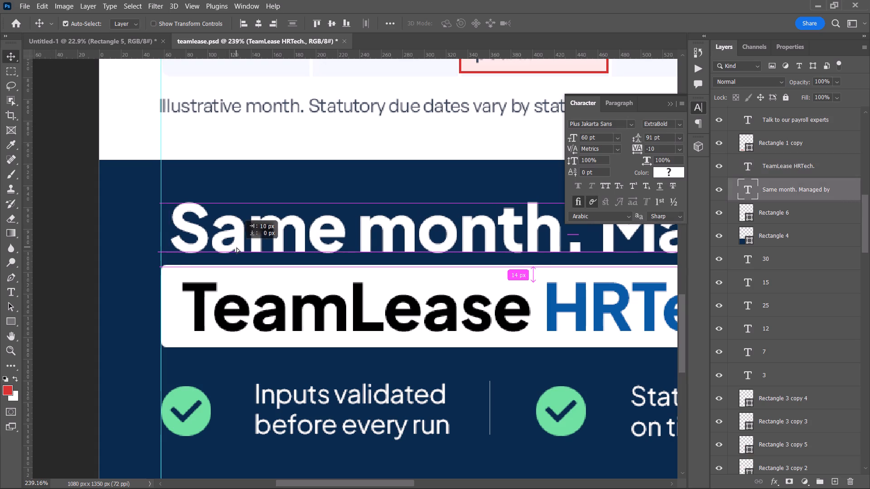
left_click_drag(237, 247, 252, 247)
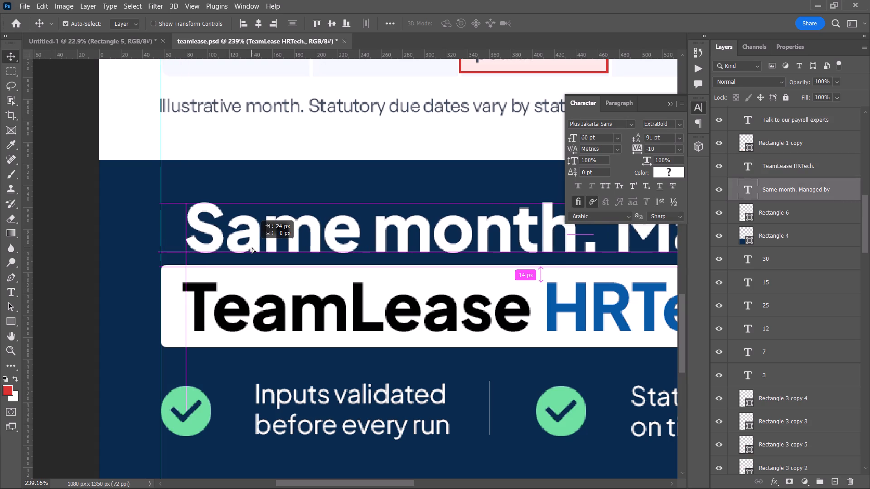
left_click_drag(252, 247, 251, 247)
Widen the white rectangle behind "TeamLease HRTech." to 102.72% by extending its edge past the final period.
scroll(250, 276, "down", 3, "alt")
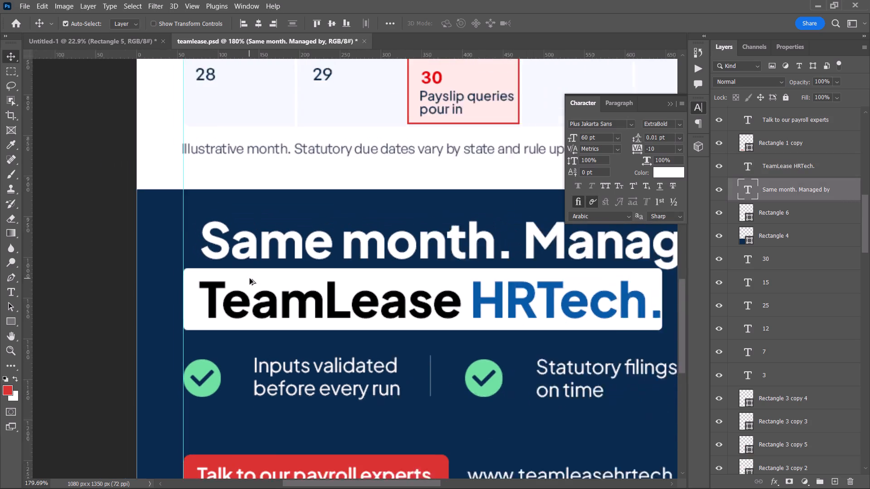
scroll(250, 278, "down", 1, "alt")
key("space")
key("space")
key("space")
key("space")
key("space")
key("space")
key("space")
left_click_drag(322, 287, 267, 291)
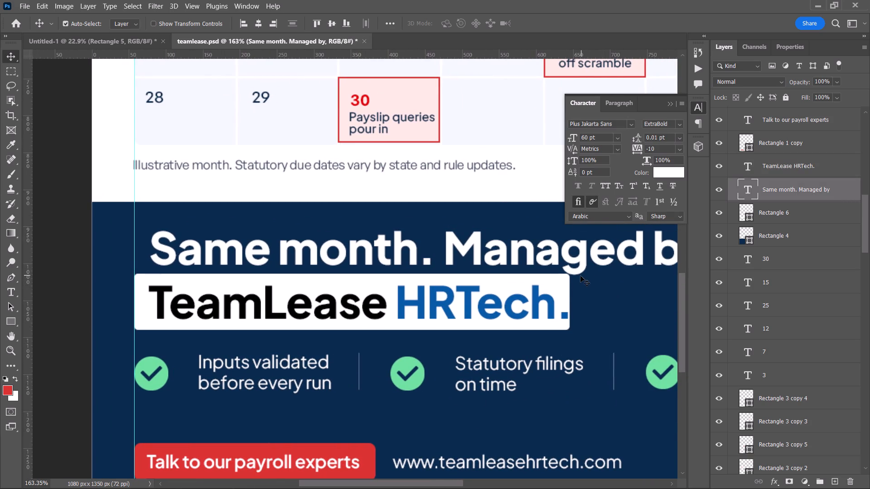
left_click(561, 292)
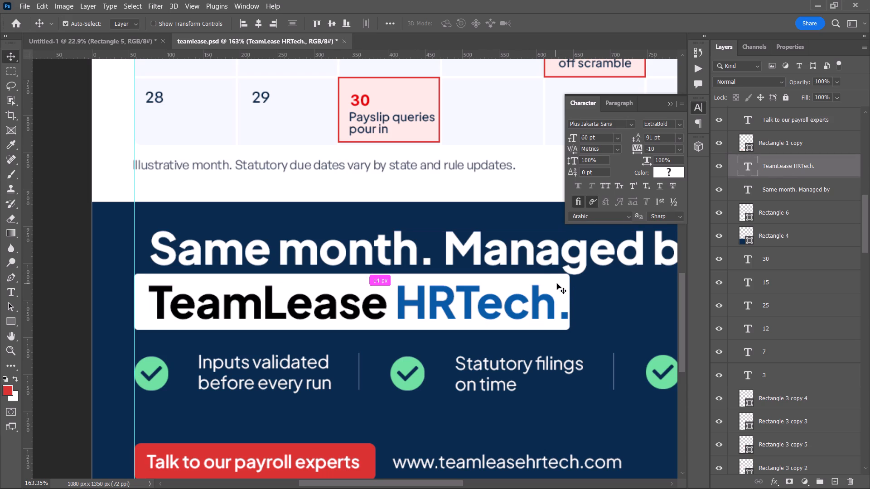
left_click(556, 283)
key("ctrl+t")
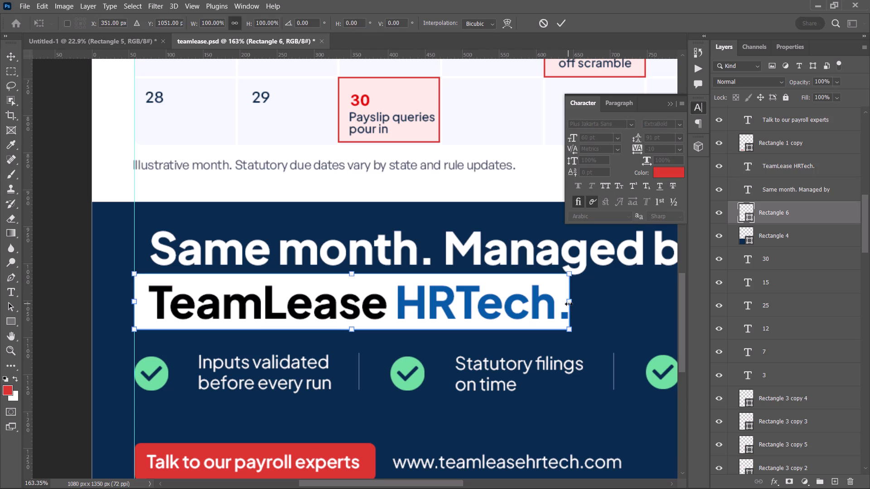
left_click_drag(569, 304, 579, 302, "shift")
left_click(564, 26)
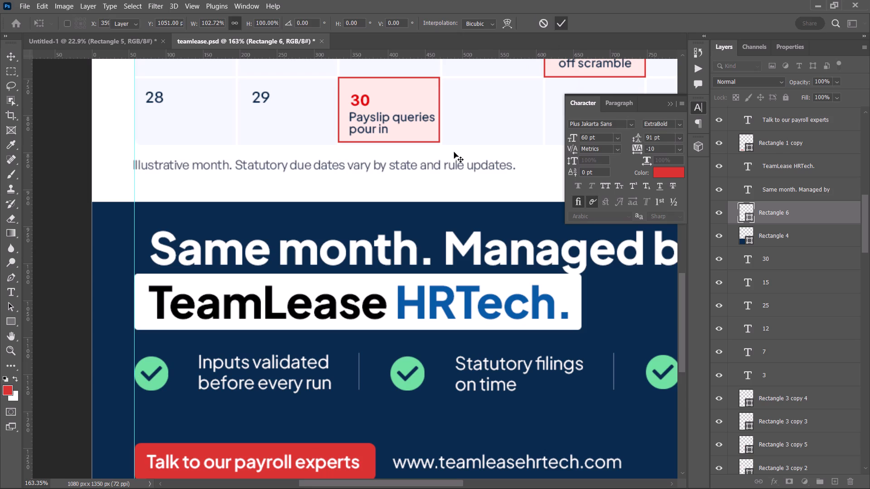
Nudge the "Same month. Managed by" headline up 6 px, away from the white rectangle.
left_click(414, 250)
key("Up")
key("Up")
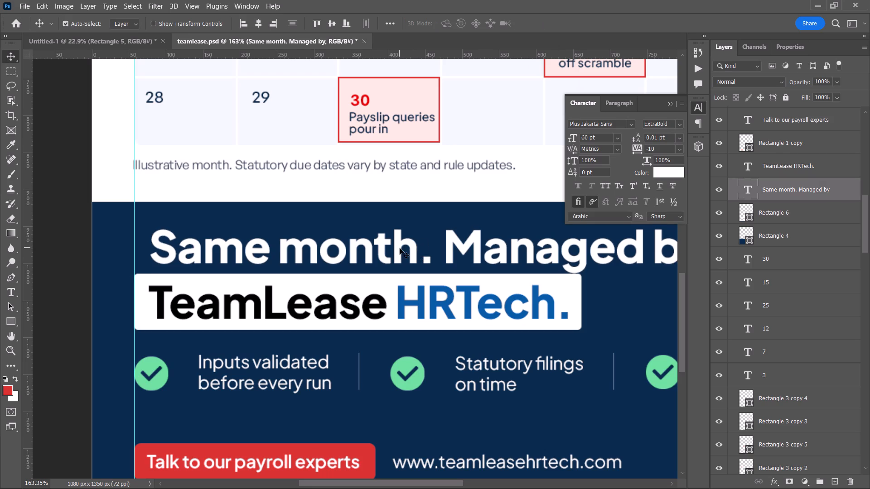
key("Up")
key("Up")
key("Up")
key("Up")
Undo the recent headline, brand-line and rectangle edits, back to before the white rectangle was placed behind "TeamLease HRTech.".
scroll(369, 262, "down", 4, "alt")
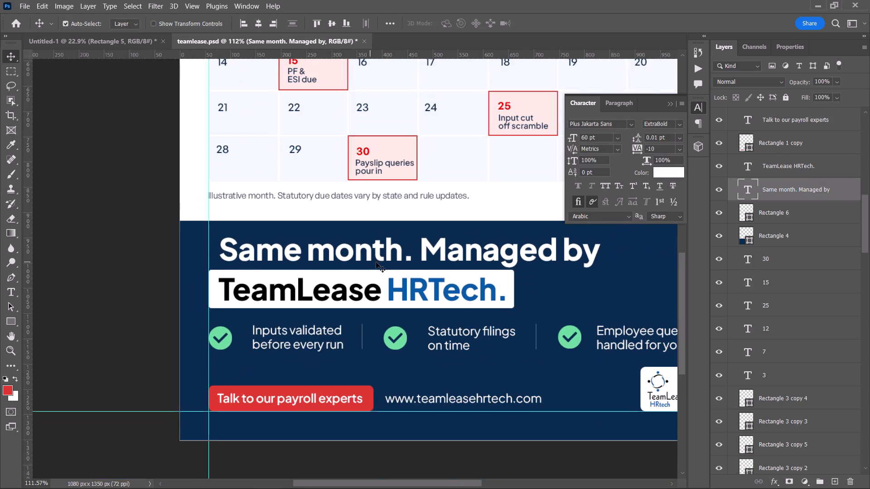
key("space")
left_click_drag(390, 262, 348, 268)
left_click(82, 274)
key("space")
left_click_drag(83, 276, 68, 281)
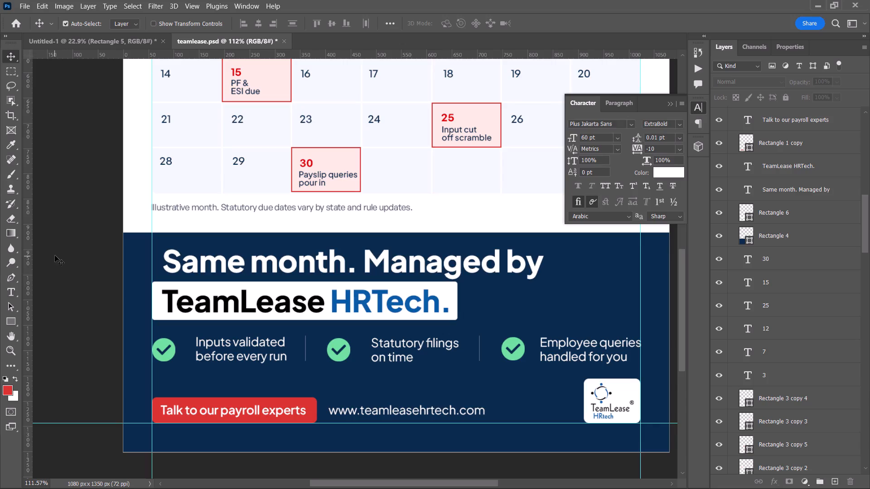
key("ctrl+z")
key("ctrl+z")
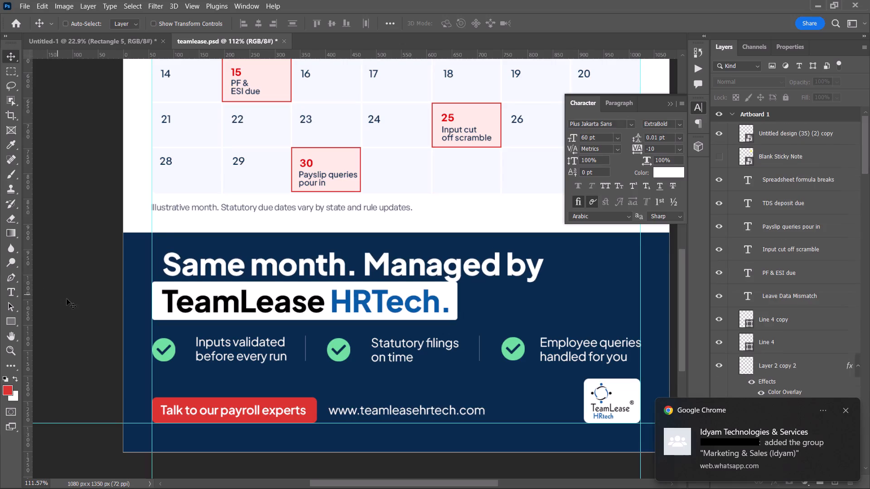
key("ctrl+z")
key("ctrl+z")
key("ctrl+z")
key("ctrl+z")
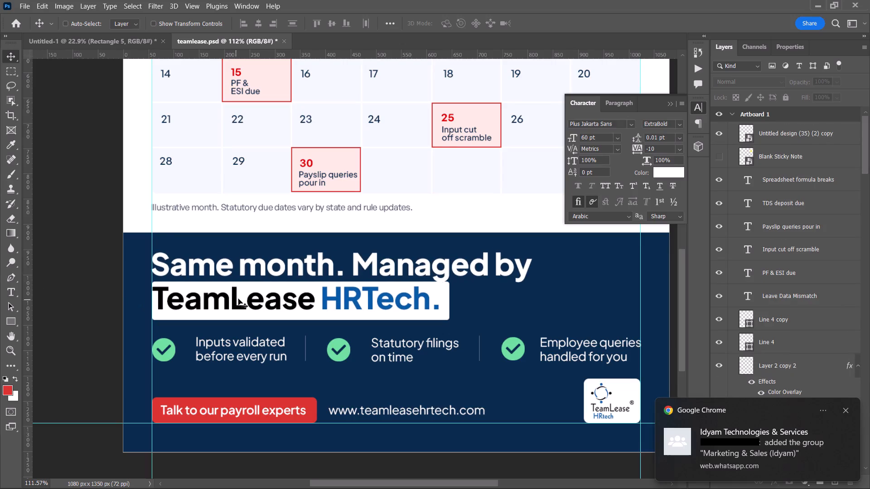
key("ctrl+z")
key("ctrl+z")
key("ctrl+z")
key("ctrl+z")
key("ctrl+z")
key("ctrl+z")
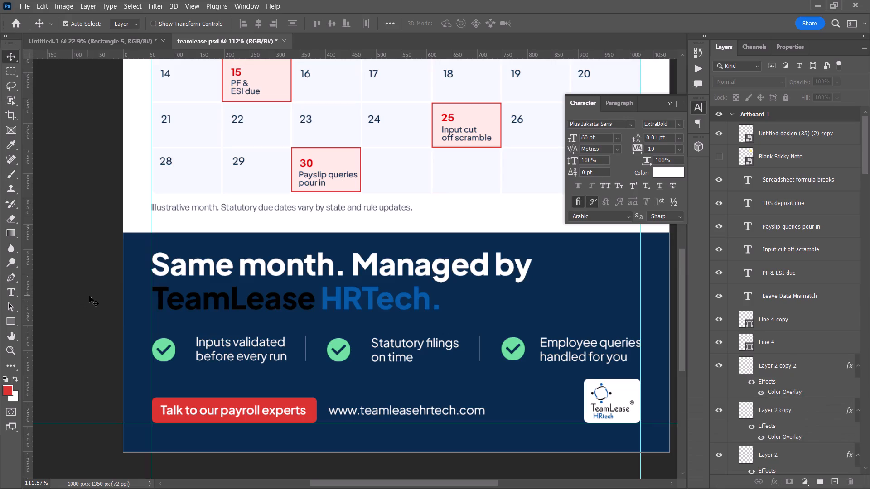
key("ctrl+shift+z")
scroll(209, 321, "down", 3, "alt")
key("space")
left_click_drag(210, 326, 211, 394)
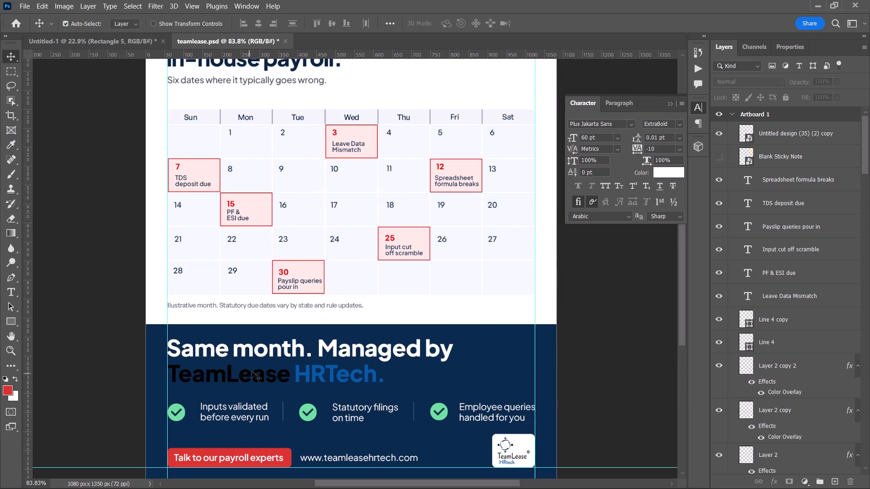
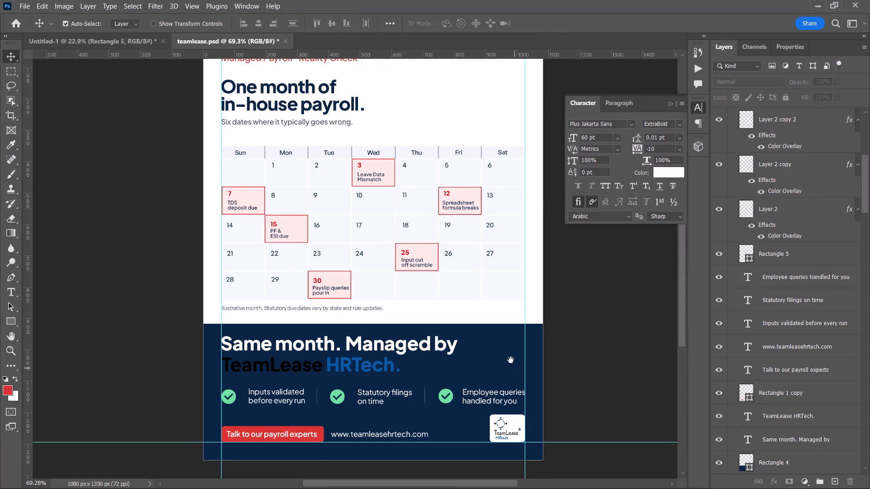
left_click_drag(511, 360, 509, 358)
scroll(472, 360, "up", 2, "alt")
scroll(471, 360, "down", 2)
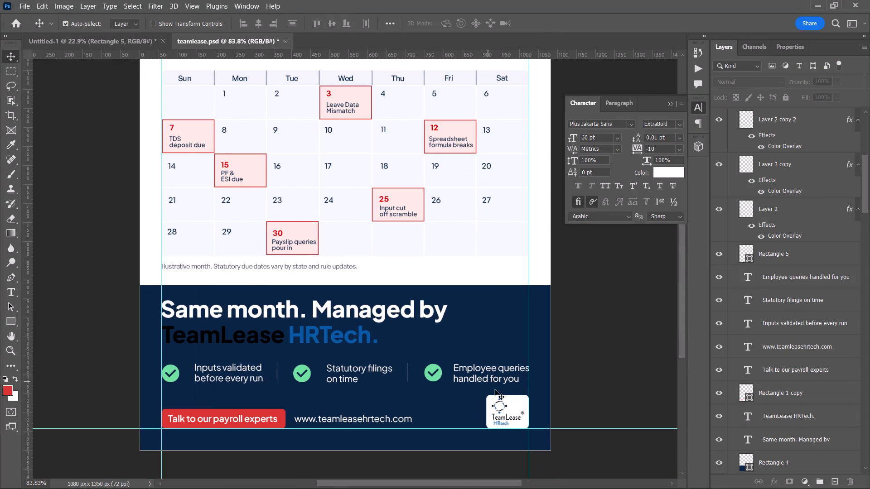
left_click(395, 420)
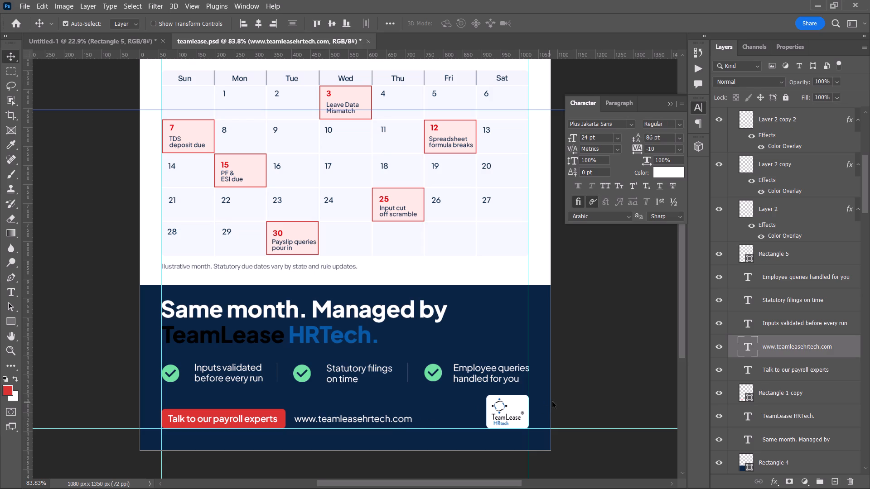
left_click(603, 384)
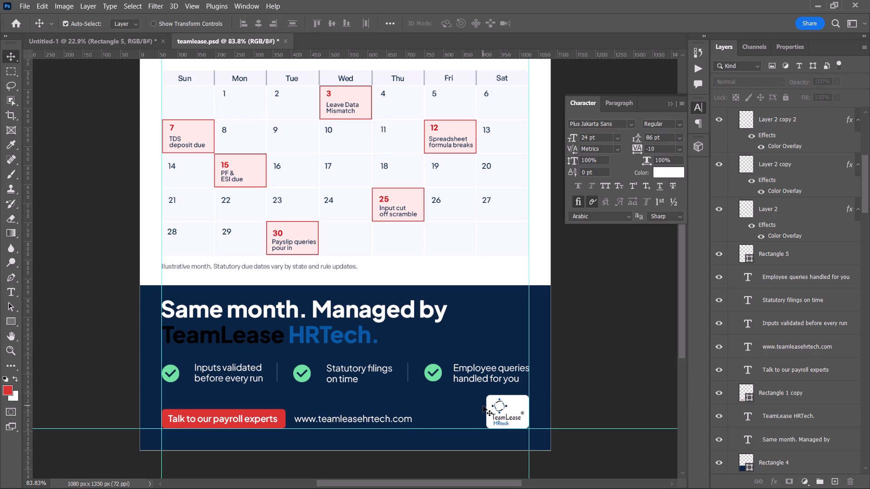
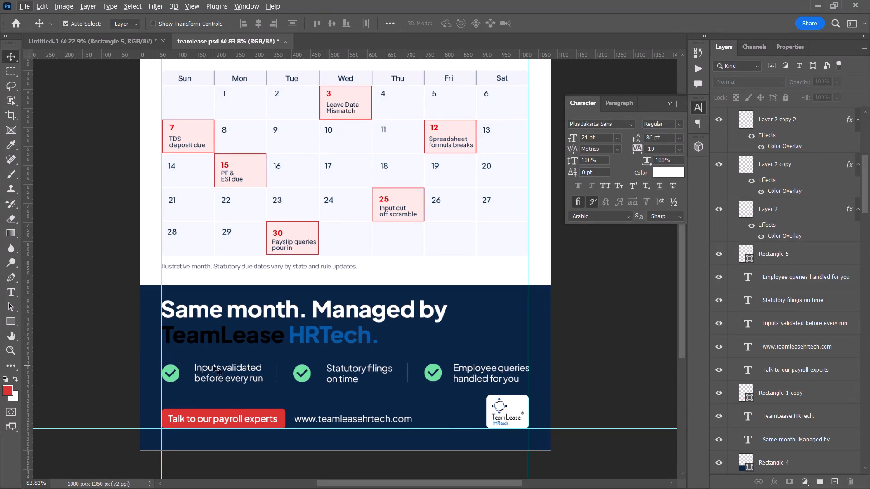
Shift the headline lines "Same month. Managed by" and "TeamLease HRTech." about 30 px to the right together.
scroll(220, 369, "up", 4)
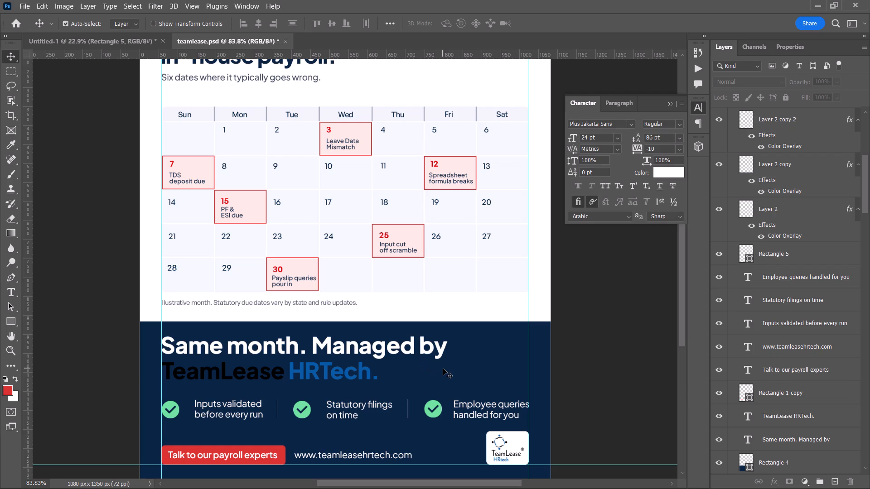
scroll(430, 370, "up", 3)
scroll(431, 371, "down", 4)
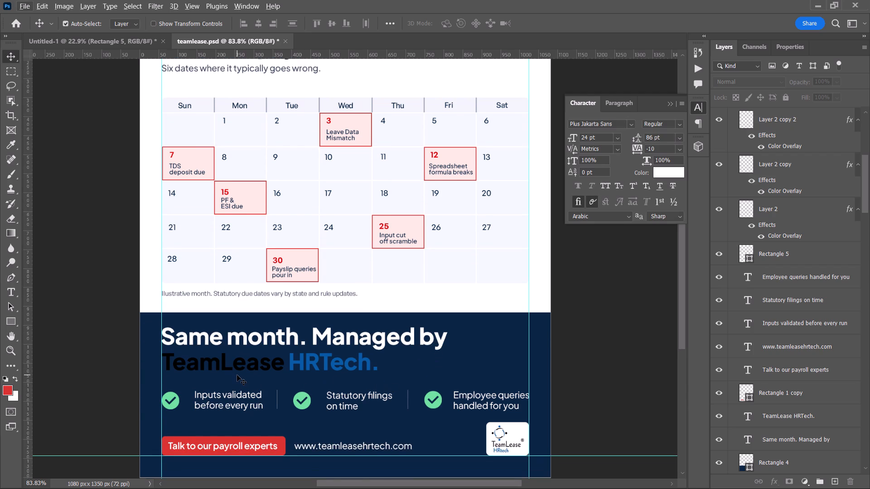
left_click(219, 336)
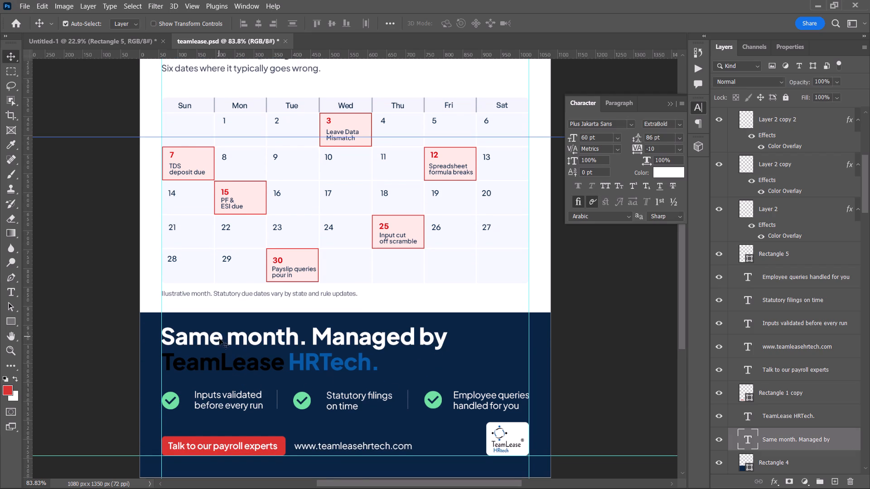
left_click(225, 364, "shift")
key("shift+Right")
key("shift+Right")
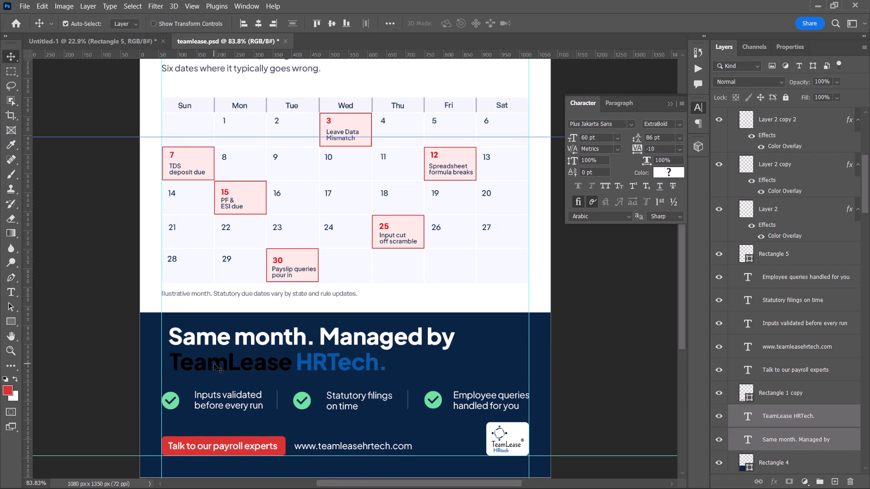
key("shift+Right")
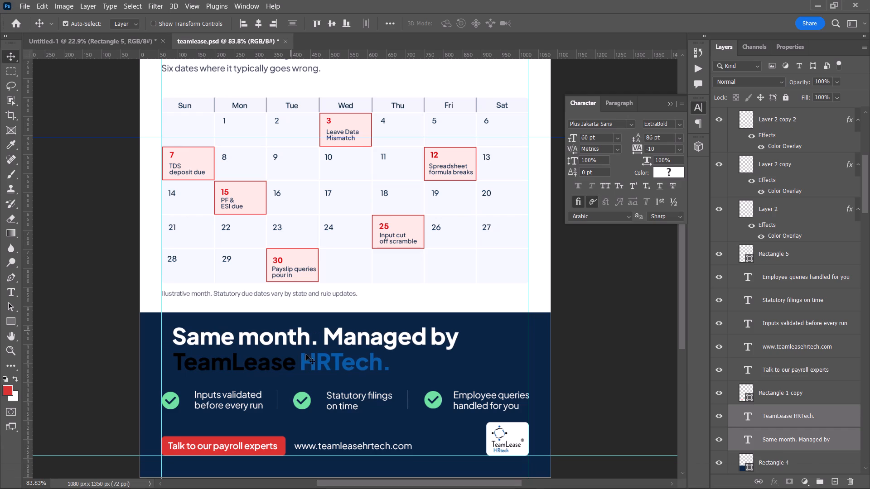
Draw a rectangle about 838 × 155 px behind the two headline lines, just above the Rectangle 4 background layer.
left_click(822, 463)
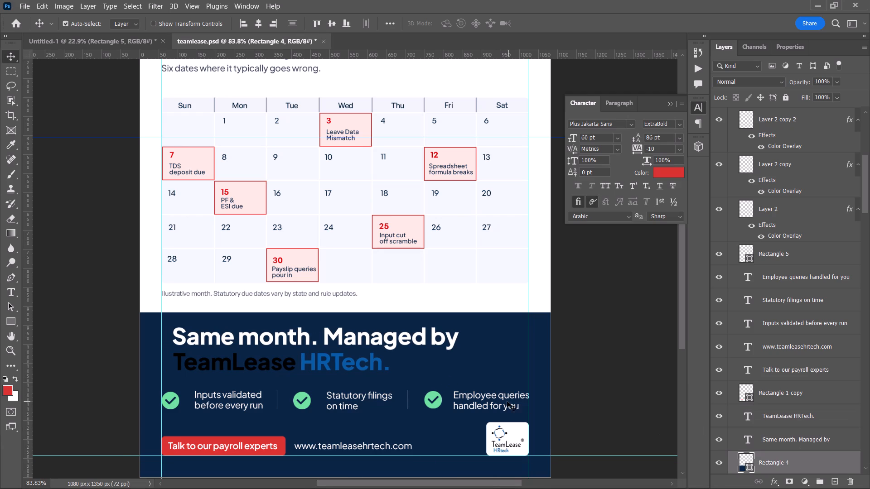
key("u")
left_click_drag(166, 320, 191, 361)
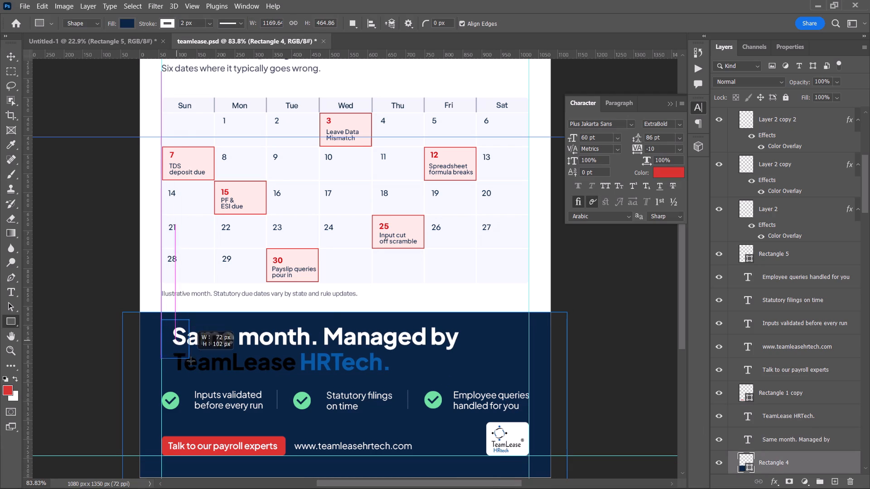
left_click_drag(191, 361, 479, 378)
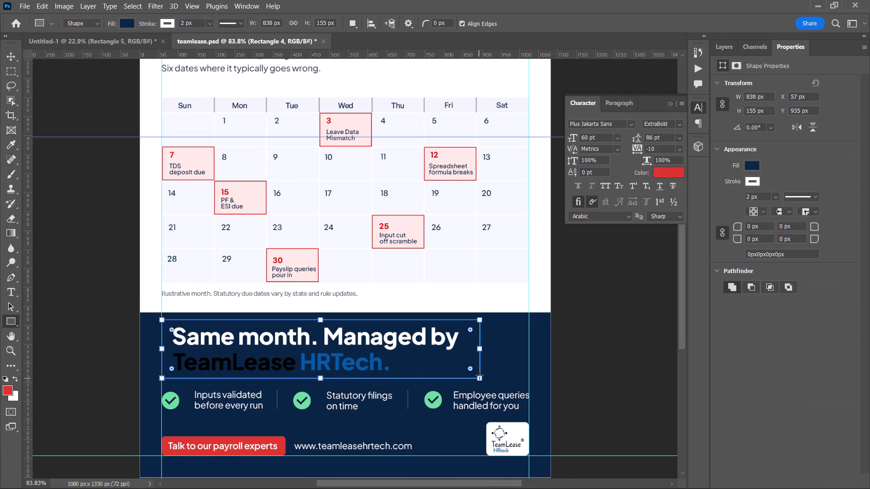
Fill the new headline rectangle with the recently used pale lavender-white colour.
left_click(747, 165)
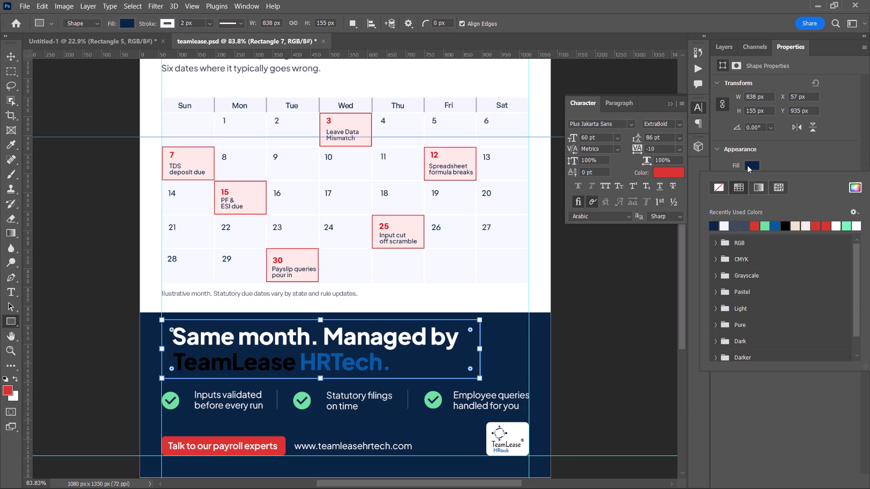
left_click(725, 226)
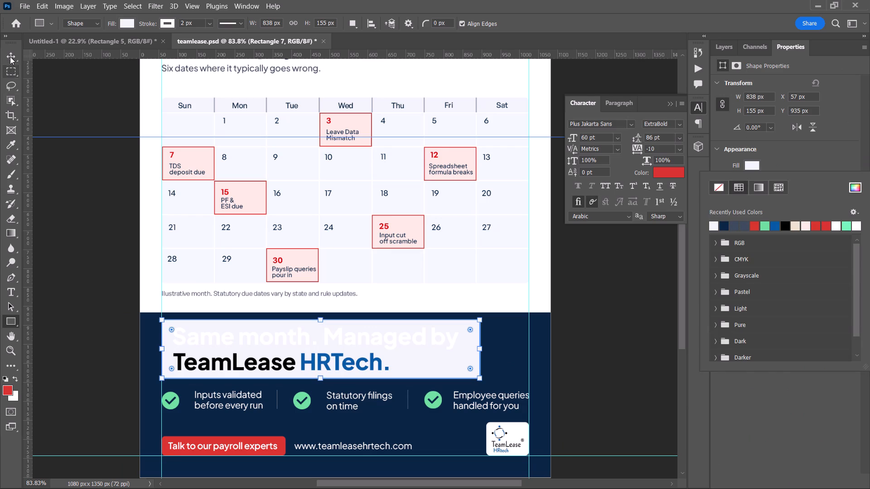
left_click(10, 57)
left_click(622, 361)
Fill the rectangle behind the headline with pure white.
left_click(452, 354)
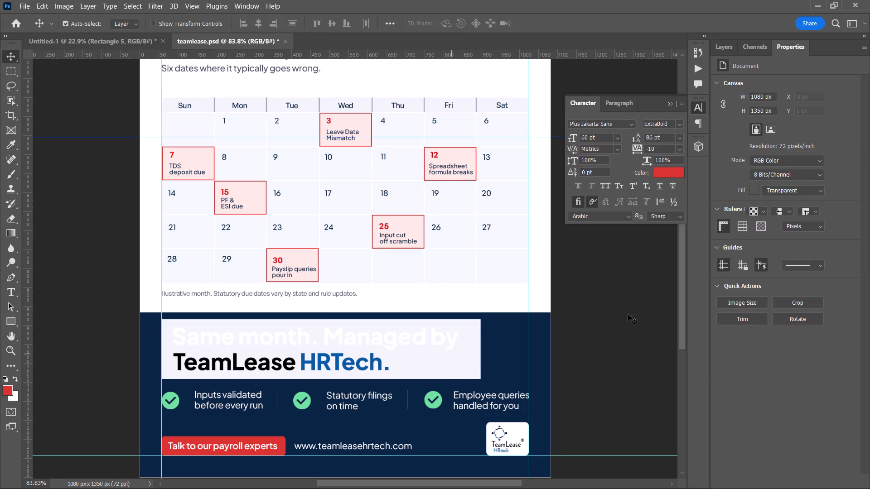
left_click(748, 166)
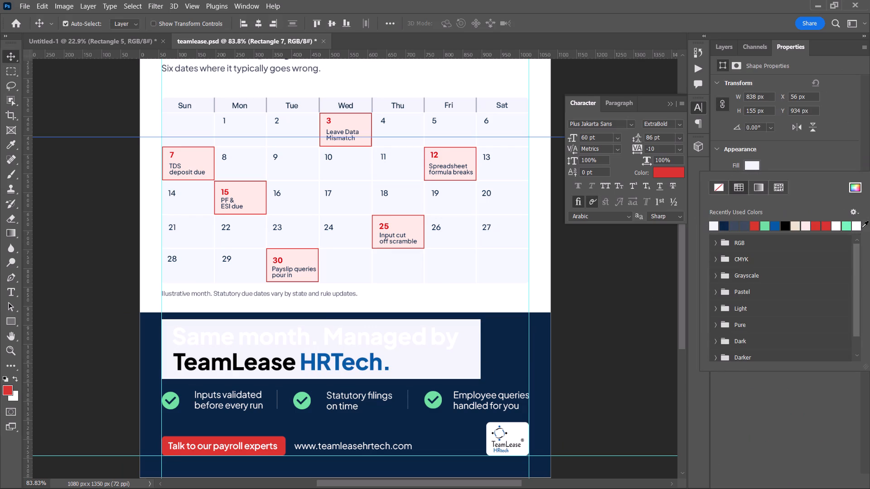
left_click(856, 226)
left_click(580, 338)
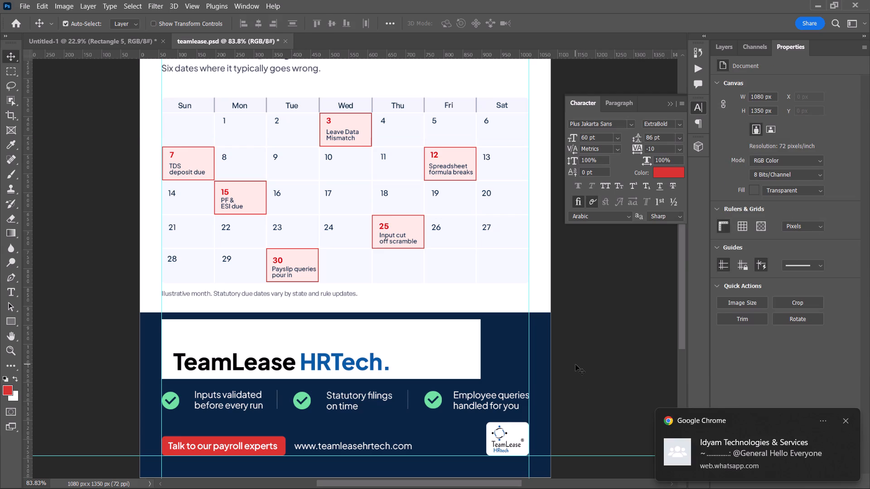
Dismiss the chat notification pop-ups covering the workspace.
left_click(846, 420)
scroll(588, 412, "down", 3)
scroll(599, 396, "down", 1, "alt")
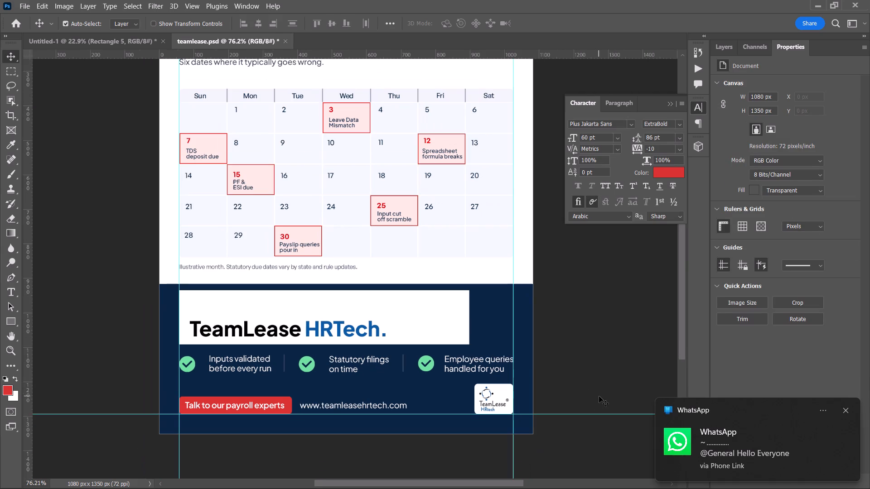
key("space")
left_click(846, 412)
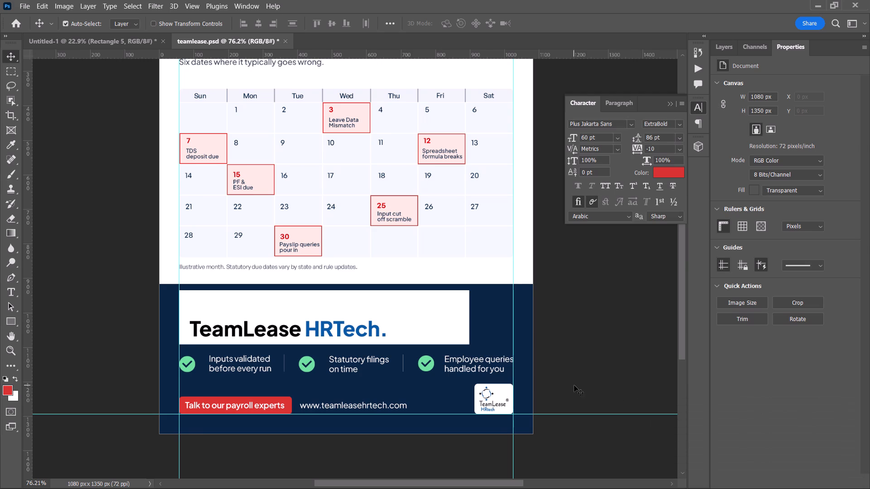
Recolour the "Same month. Managed by" line to the red da3230 sampled from the "Talk to our payroll experts" button.
scroll(574, 385, "down", 1, "alt")
key("space")
key("space")
left_click_drag(573, 384, 567, 408)
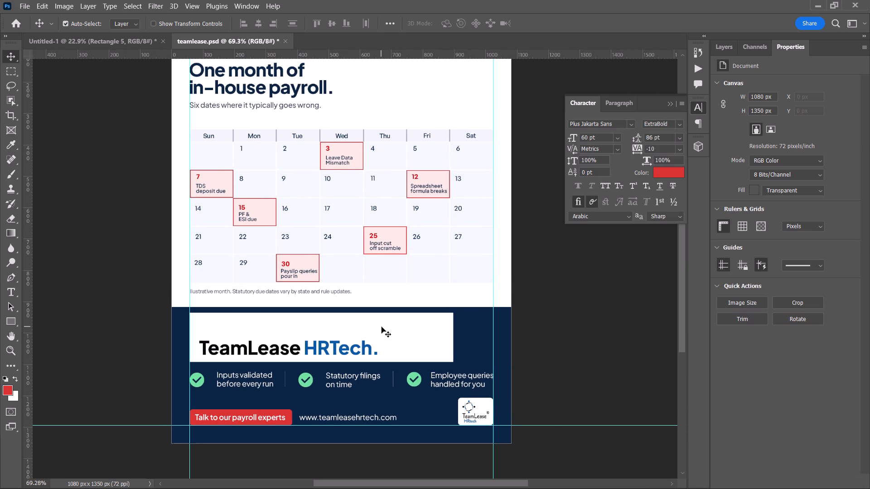
left_click(382, 327)
left_click(661, 175)
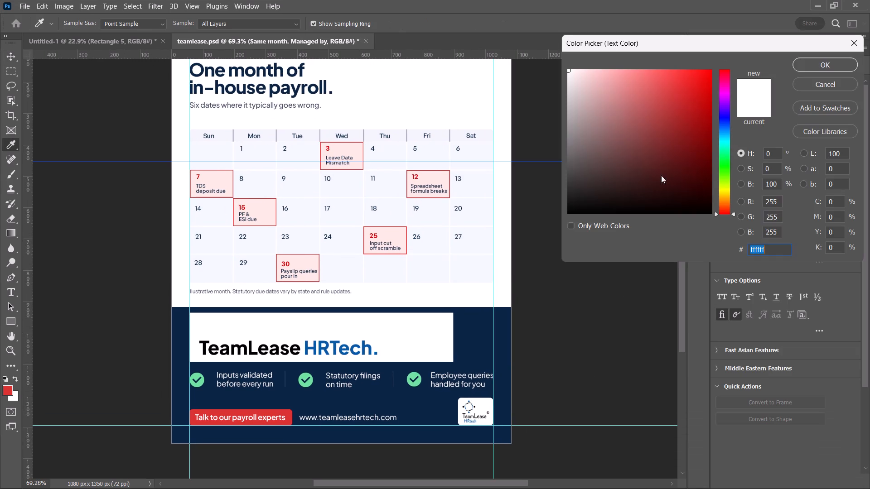
left_click(281, 411)
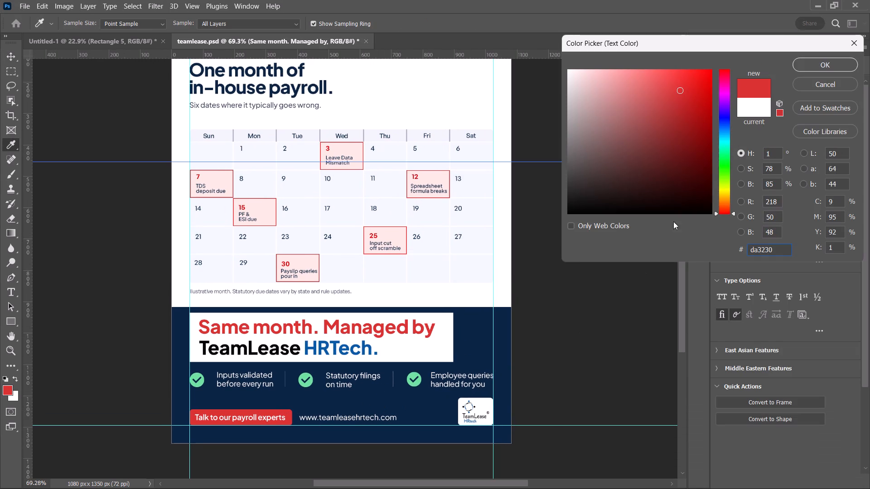
left_click(816, 65)
left_click(609, 364)
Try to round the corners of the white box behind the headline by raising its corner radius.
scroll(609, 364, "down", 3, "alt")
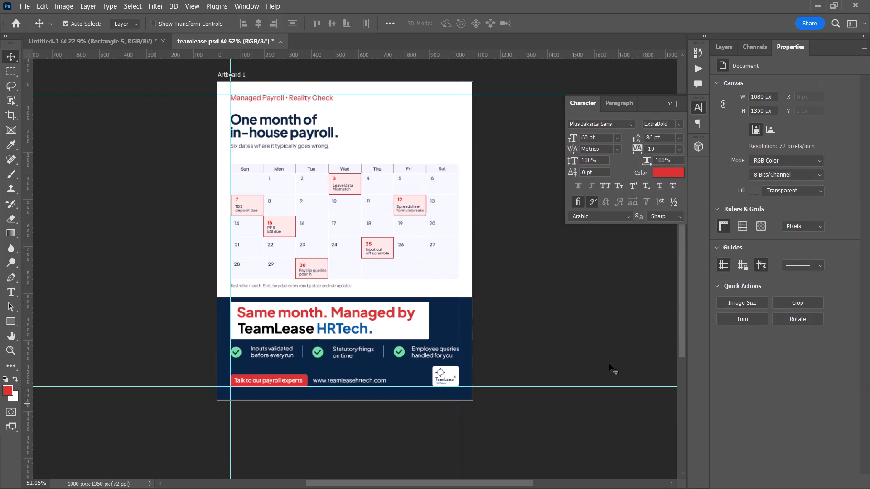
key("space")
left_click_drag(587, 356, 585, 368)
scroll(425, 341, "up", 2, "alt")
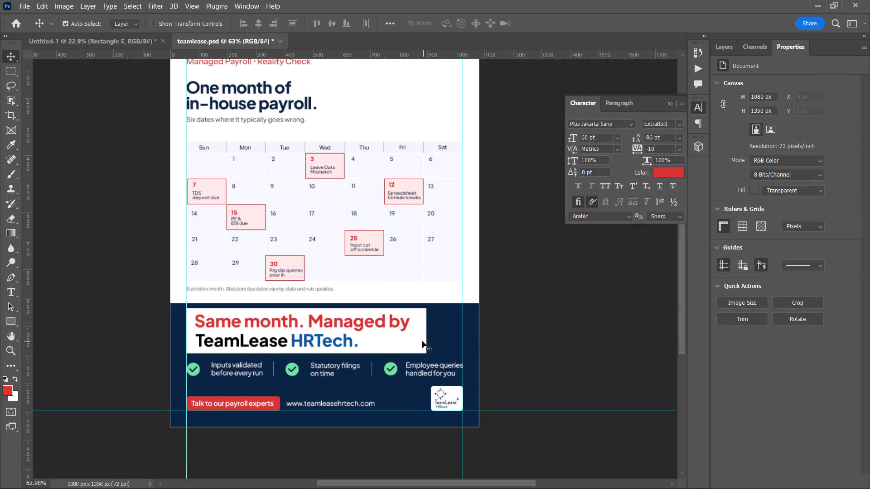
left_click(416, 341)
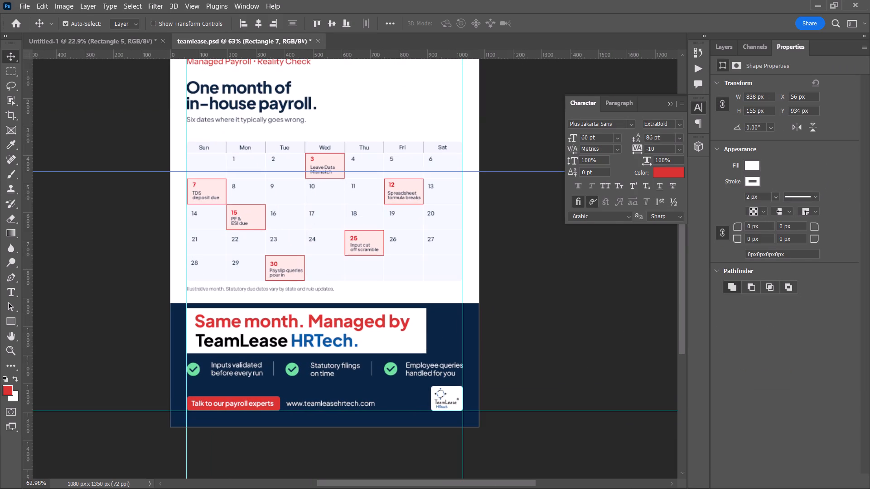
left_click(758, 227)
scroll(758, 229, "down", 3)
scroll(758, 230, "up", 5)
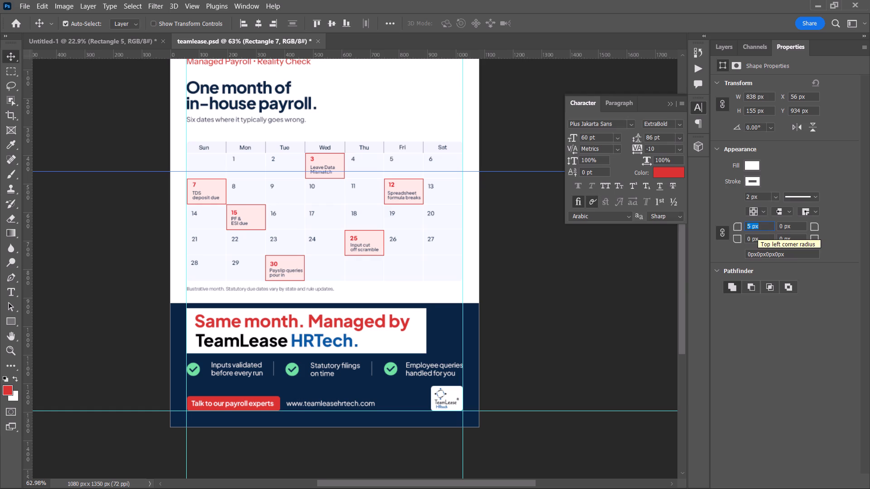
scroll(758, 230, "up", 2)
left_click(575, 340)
Round the corners of the white headline box with a 10 px radius.
scroll(414, 332, "up", 6, "alt")
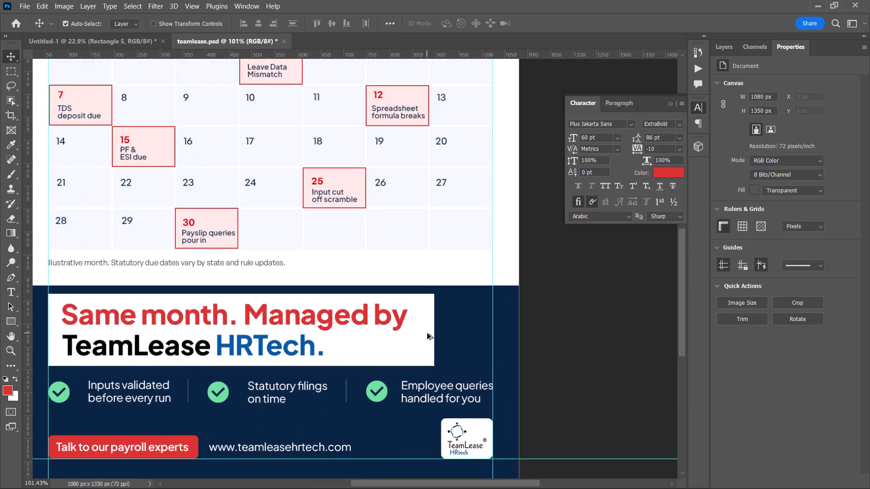
scroll(427, 333, "up", 2, "alt")
left_click(427, 333)
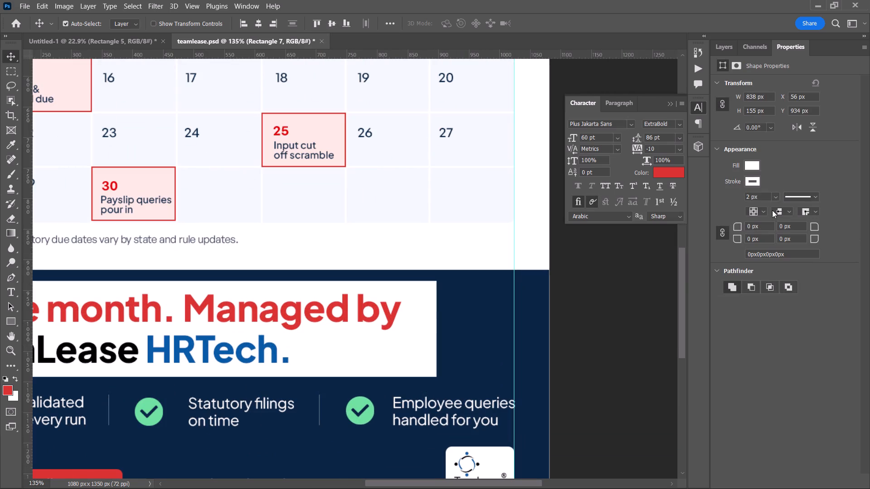
left_click(765, 228)
scroll(765, 228, "up", 10)
key("Return")
left_click(603, 337)
Set the font size of the red "Same month. Managed by" line to 58 pt.
scroll(604, 346, "down", 5, "alt")
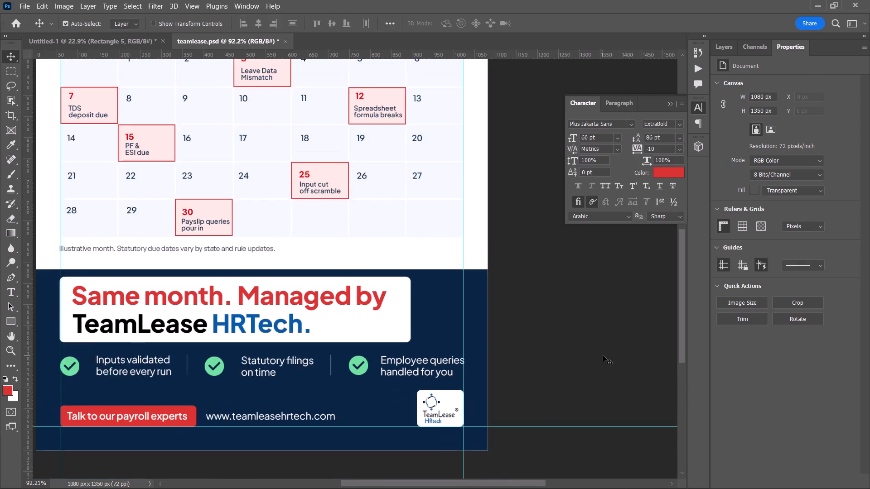
scroll(603, 355, "down", 1, "alt")
key("space")
key("space")
key("space")
key("space")
key("space")
key("space")
key("space")
key("space")
key("space")
left_click_drag(556, 340, 599, 341)
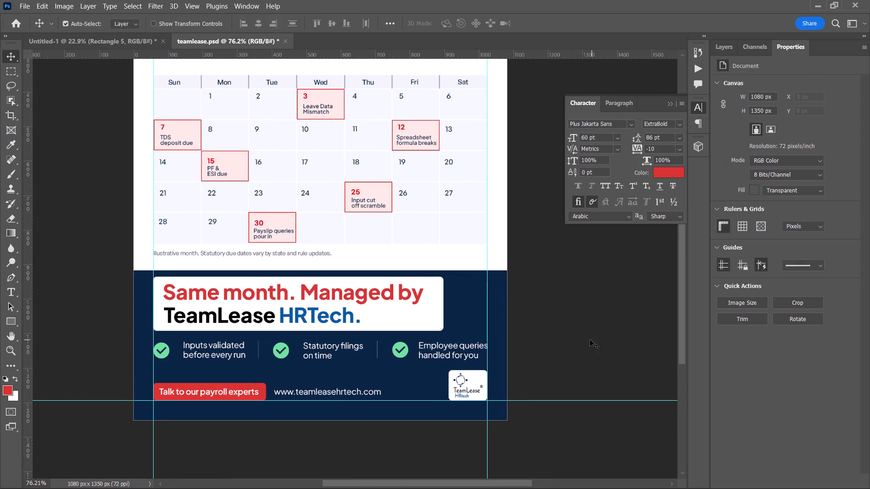
left_click(416, 295)
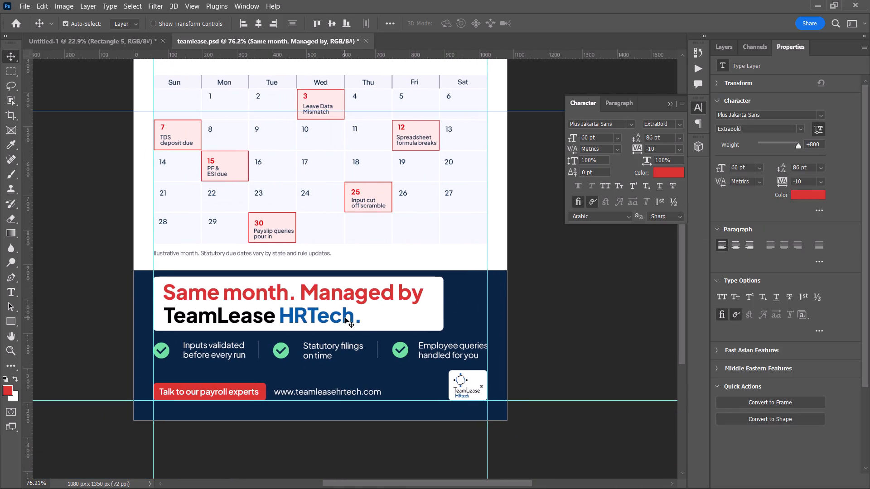
left_click(735, 169)
scroll(735, 169, "down", 2)
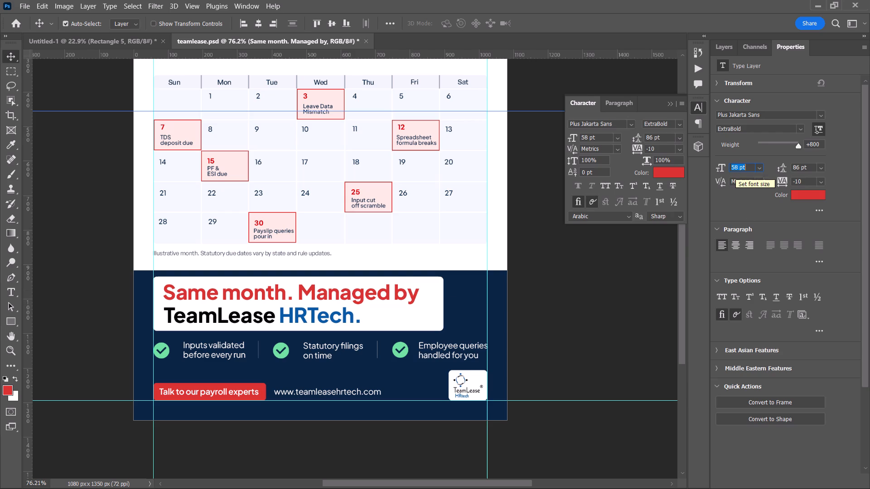
left_click(351, 317)
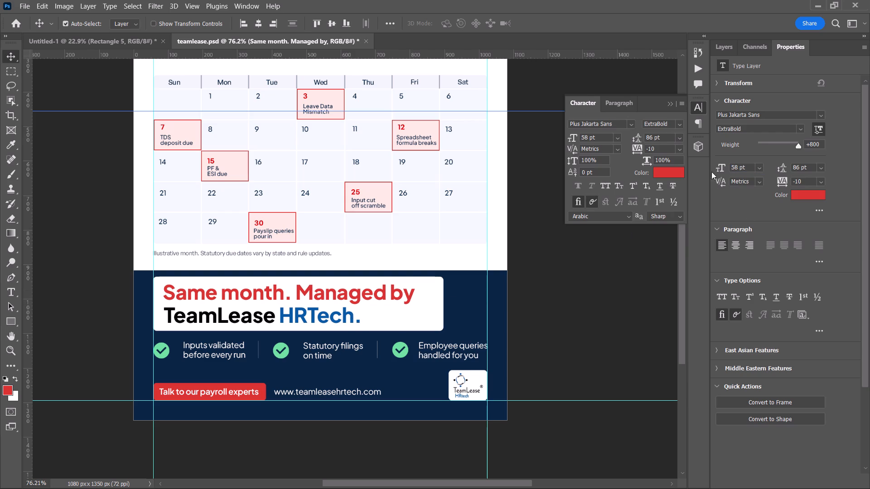
Set the font size of the "TeamLease HRTech." line to 58 pt.
left_click(346, 315)
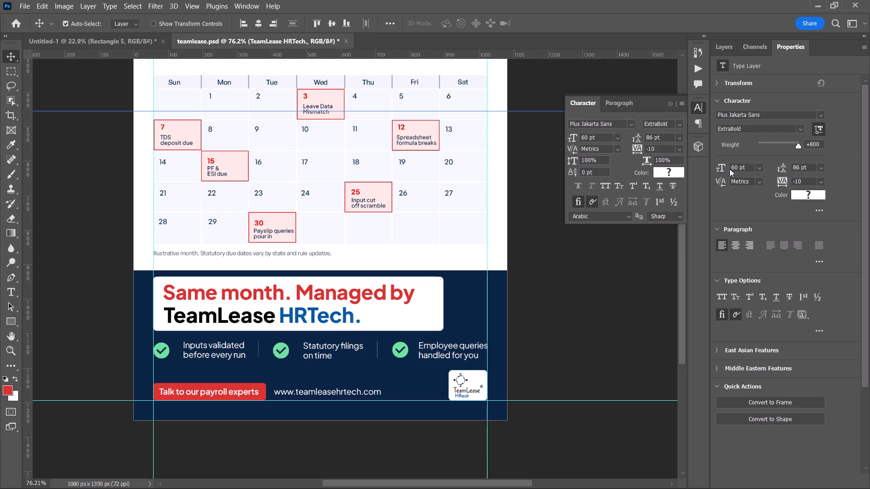
left_click(730, 169)
left_click(735, 170)
scroll(735, 172, "down", 1)
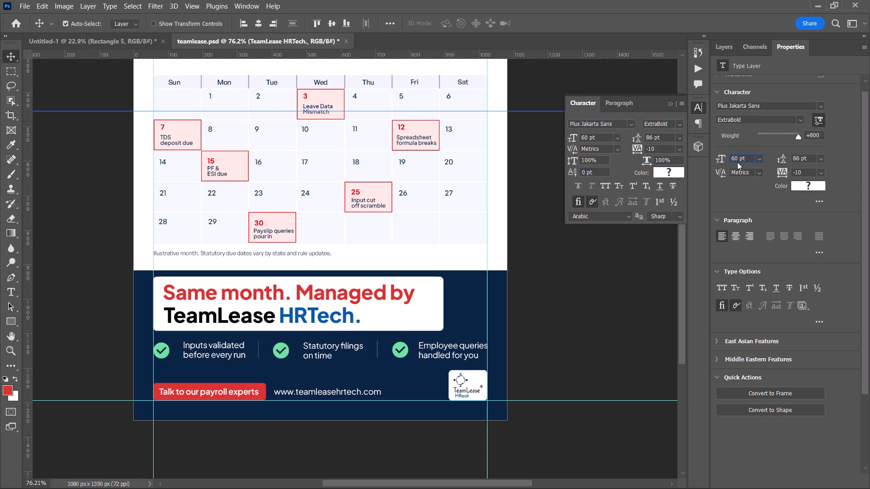
scroll(737, 162, "down", 3)
left_click(598, 332)
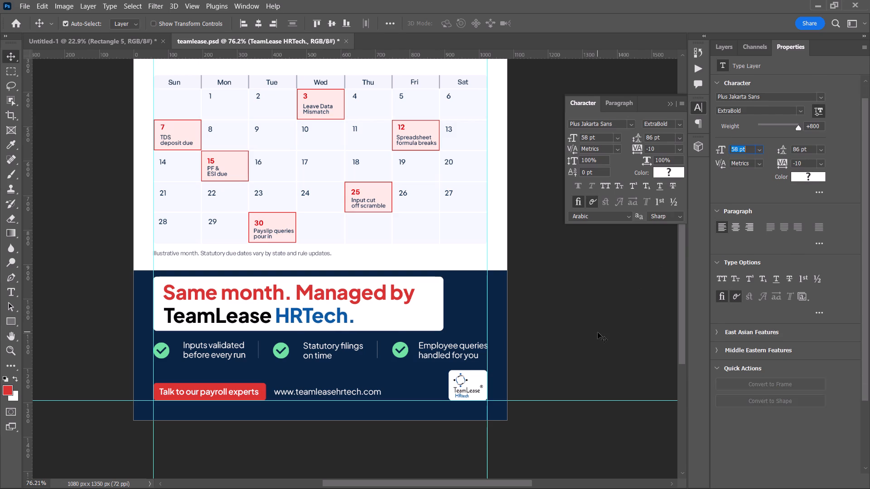
Save the TeamLease payroll post.
scroll(598, 332, "up", 4)
key("ctrl+s")
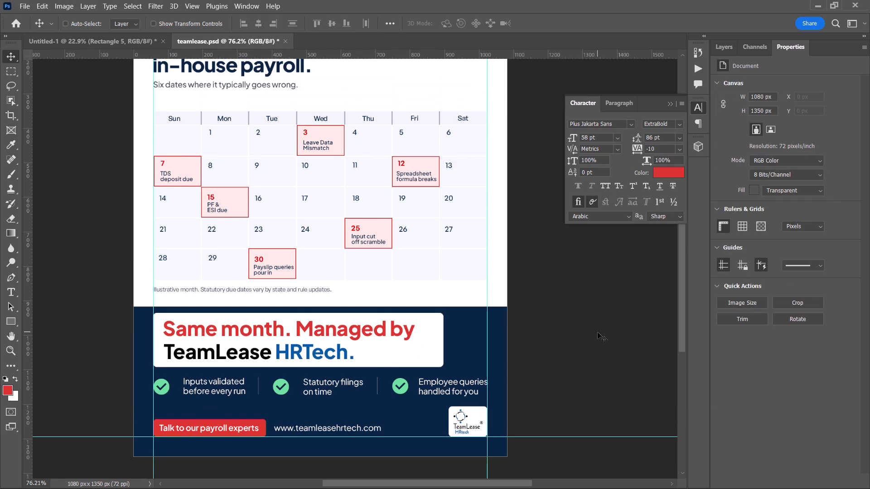
Open the Export As window for the whole payroll post.
scroll(598, 332, "down", 3, "alt")
key("space")
key("space")
key("space")
key("space")
key("space")
key("space")
key("space")
left_click_drag(590, 332, 587, 349)
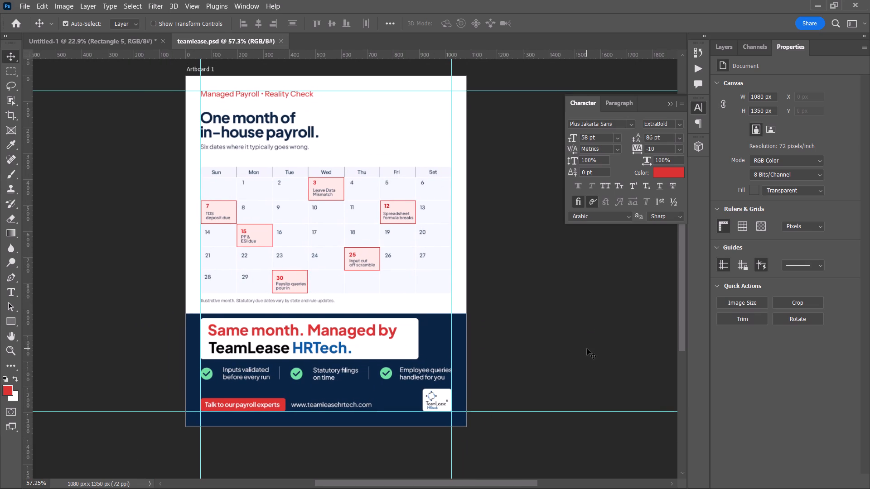
key("ctrl+alt+shift+w")
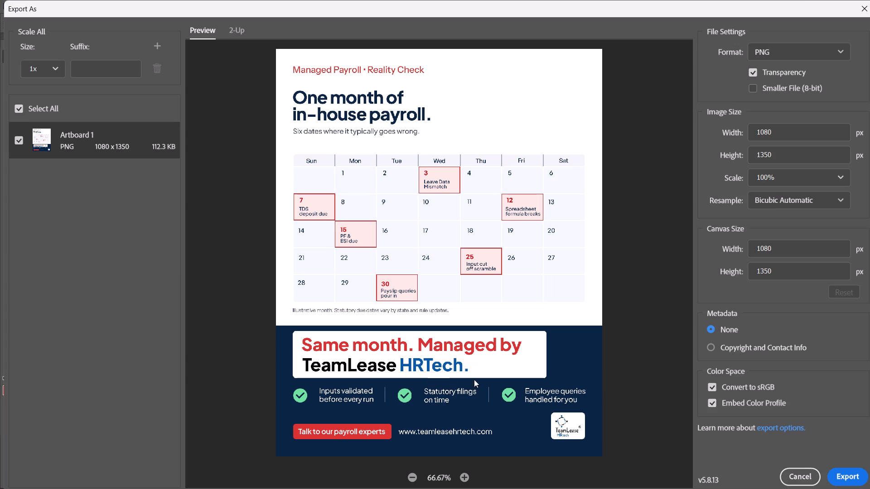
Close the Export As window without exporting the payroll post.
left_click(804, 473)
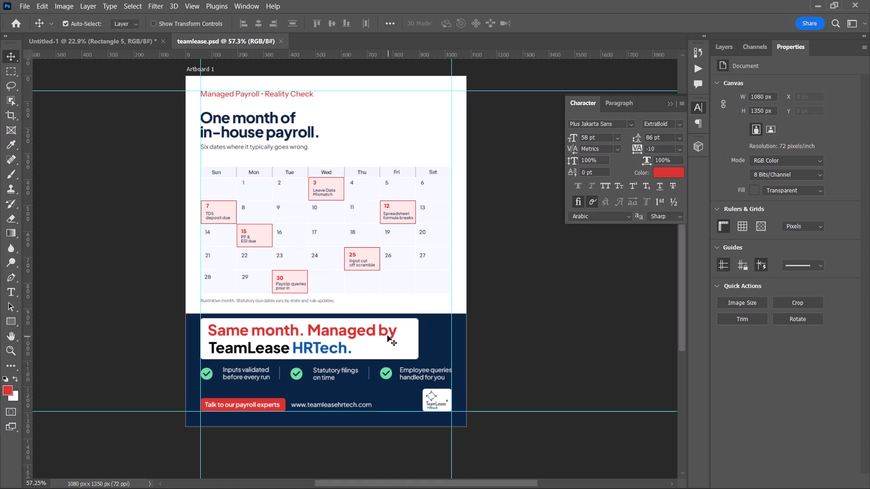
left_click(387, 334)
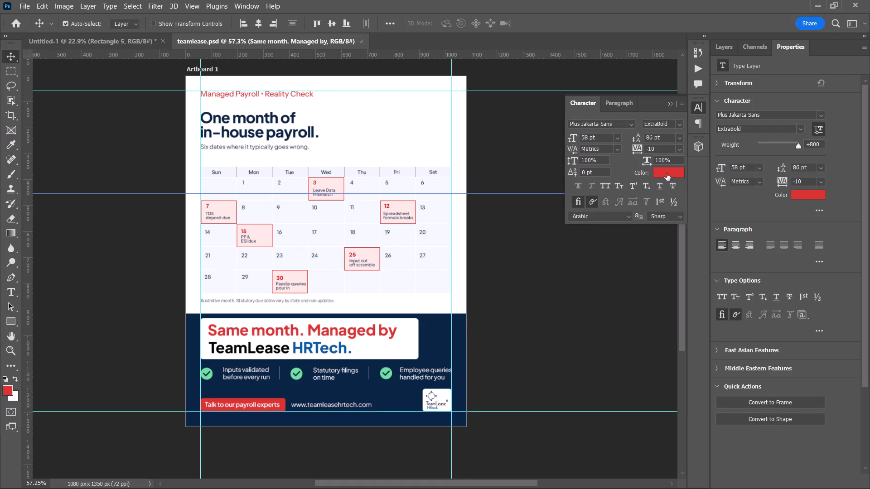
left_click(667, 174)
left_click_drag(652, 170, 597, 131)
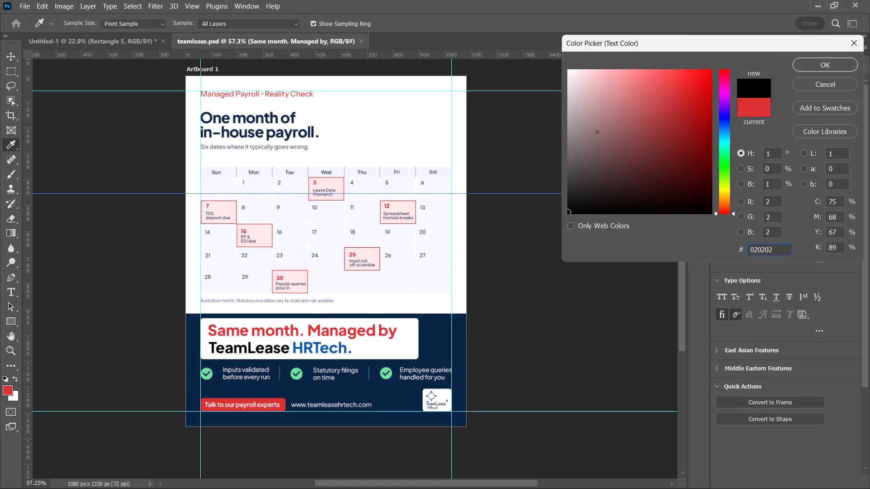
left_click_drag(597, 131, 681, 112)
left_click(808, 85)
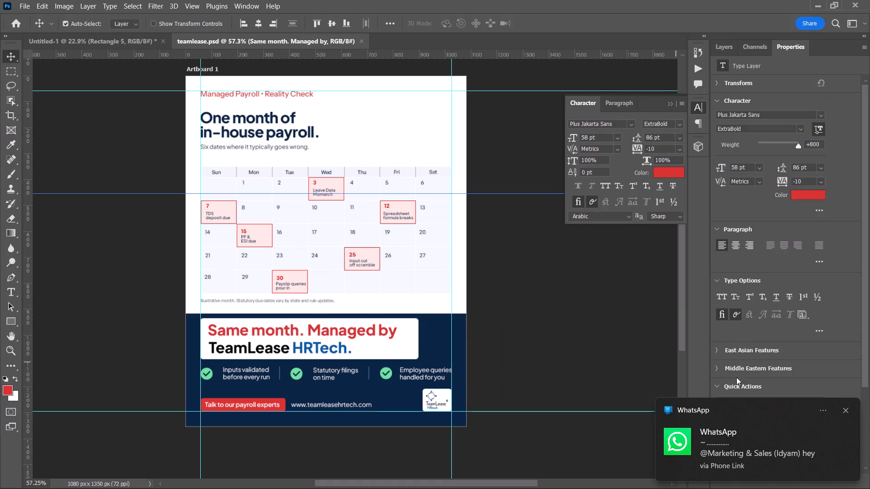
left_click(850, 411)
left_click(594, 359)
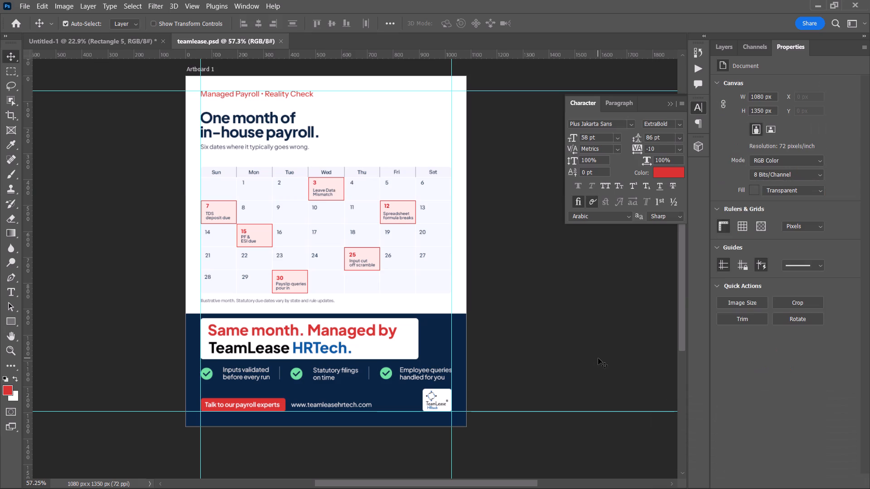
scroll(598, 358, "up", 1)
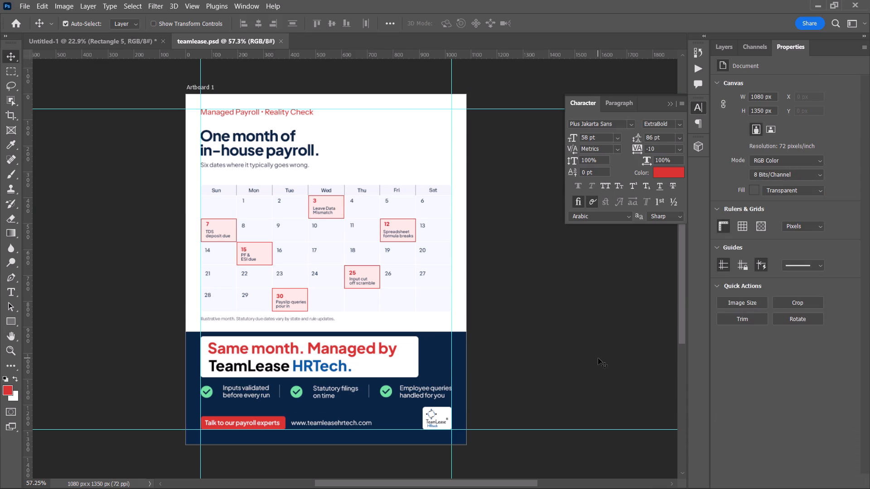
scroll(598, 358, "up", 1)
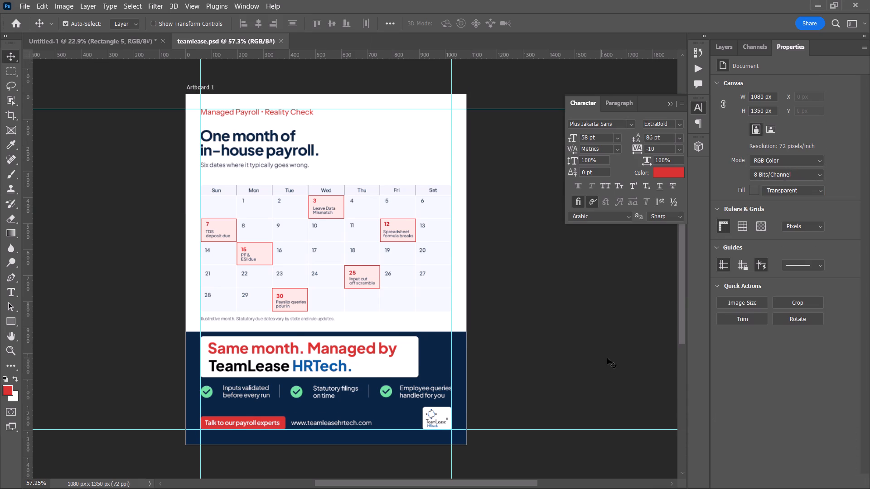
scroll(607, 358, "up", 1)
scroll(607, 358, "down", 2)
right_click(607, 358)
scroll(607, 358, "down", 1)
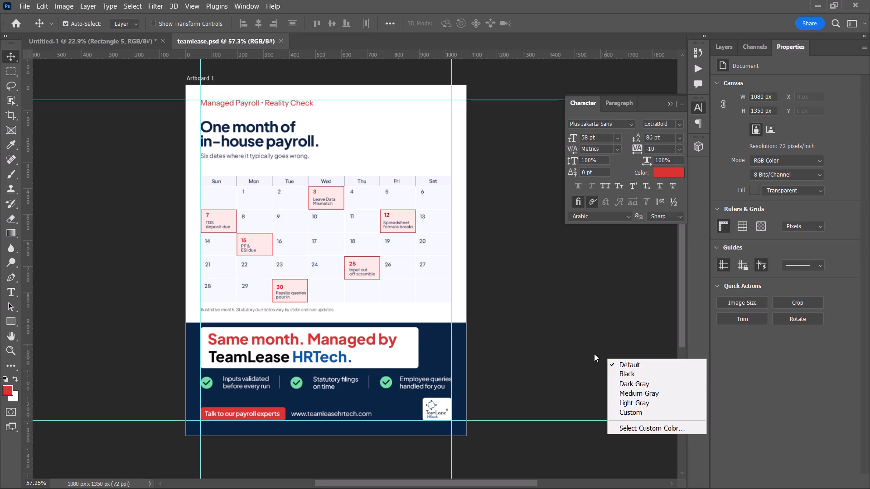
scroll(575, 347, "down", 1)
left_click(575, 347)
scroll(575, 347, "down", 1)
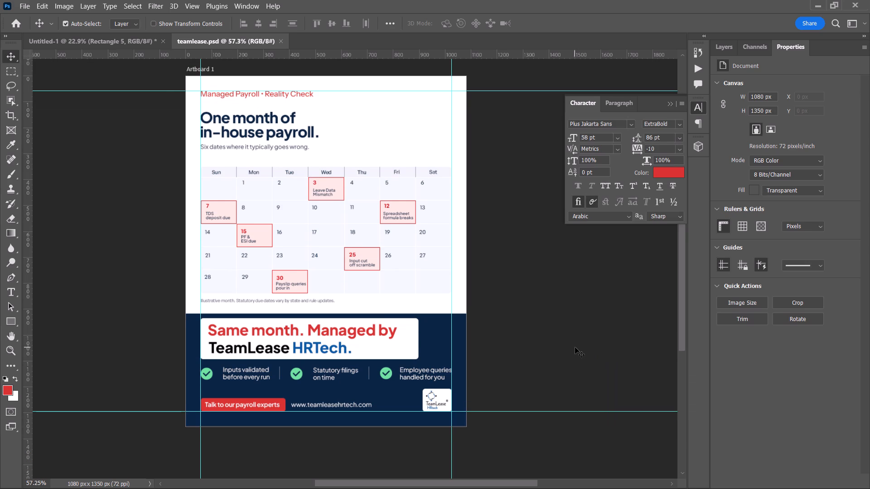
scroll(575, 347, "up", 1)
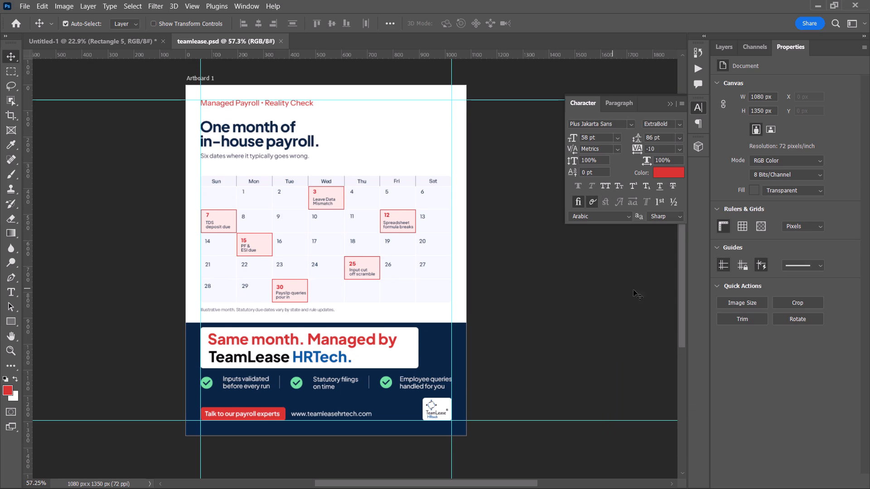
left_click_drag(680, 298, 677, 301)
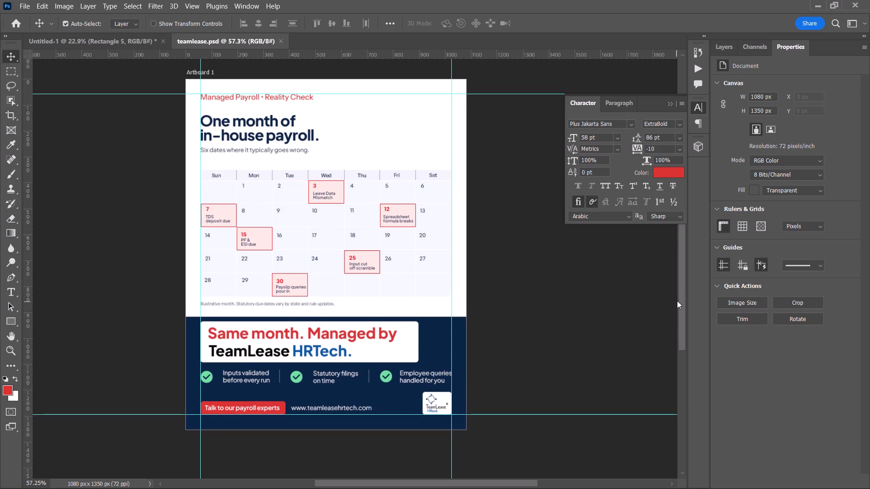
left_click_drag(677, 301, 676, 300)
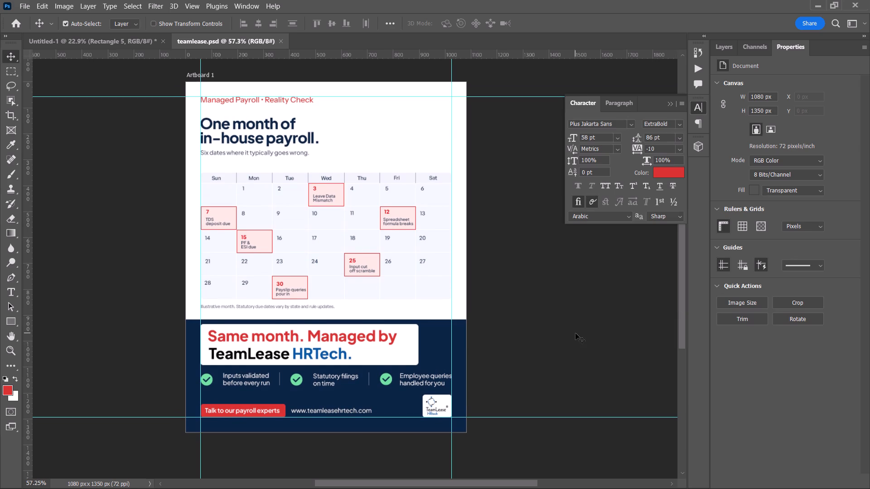
Shrink the white headline box to about 71% width and 49% height so it frames only the "TeamLease HRTech." line.
left_click(392, 338)
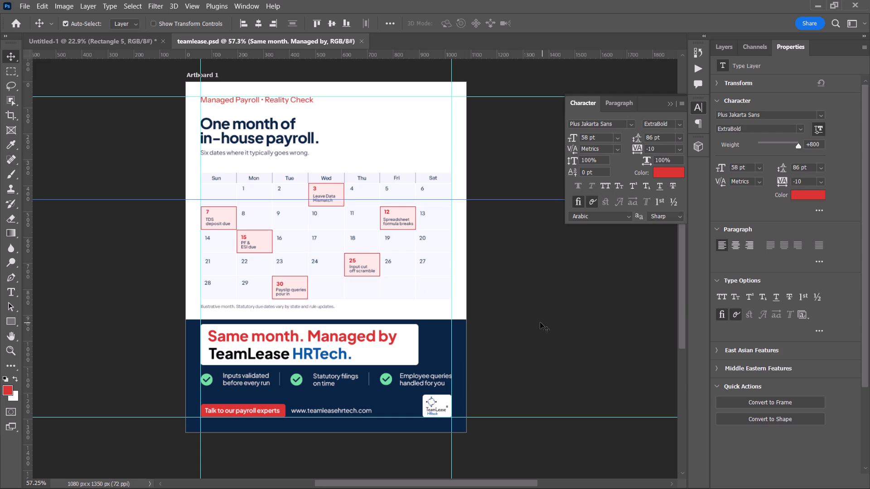
scroll(353, 359, "up", 8, "alt")
key("space")
key("space")
key("space")
left_click_drag(398, 350, 405, 349)
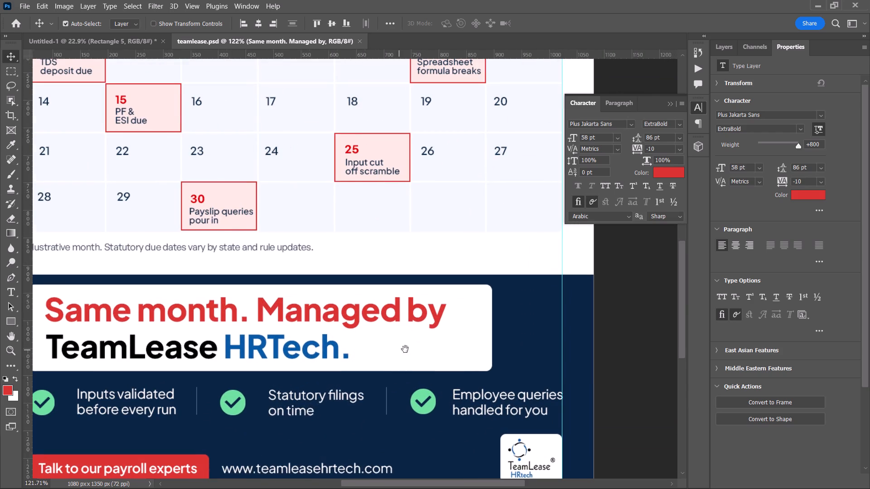
left_click_drag(405, 349, 453, 317)
left_click(450, 322)
left_click(728, 48)
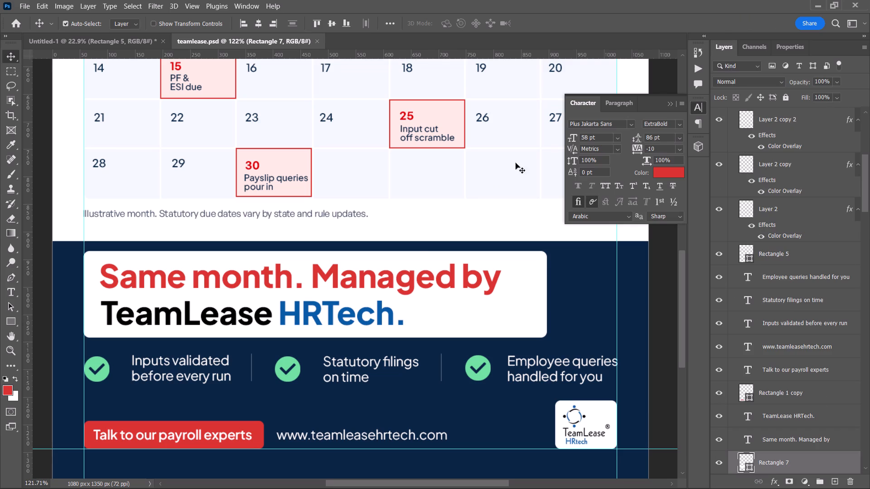
key("ctrl+t")
left_click_drag(318, 249, 315, 282, "shift")
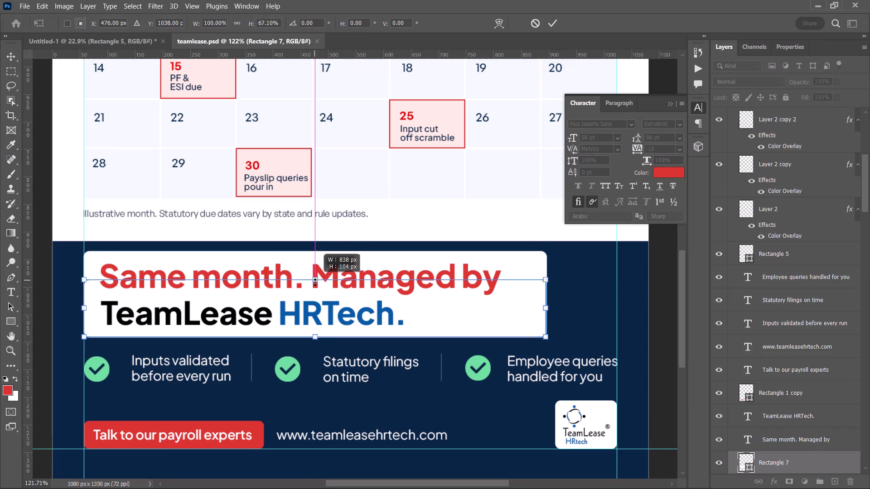
left_click_drag(315, 282, 314, 292, "shift")
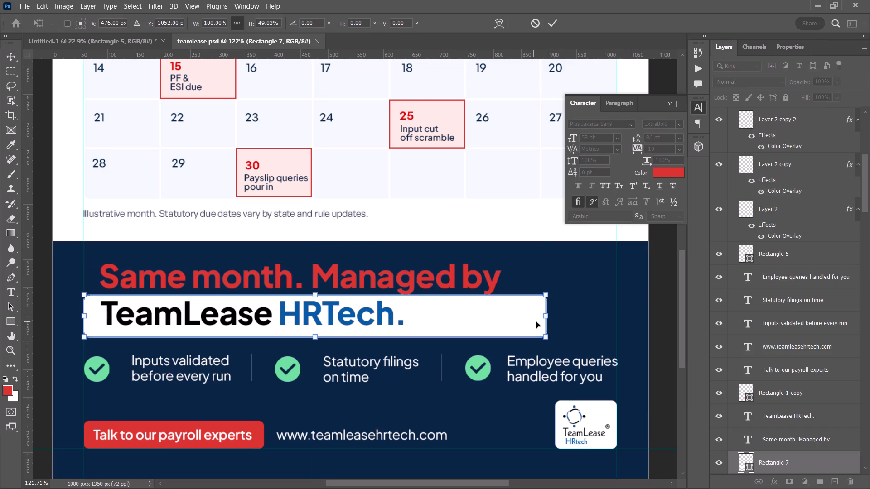
left_click_drag(544, 316, 425, 326, "shift")
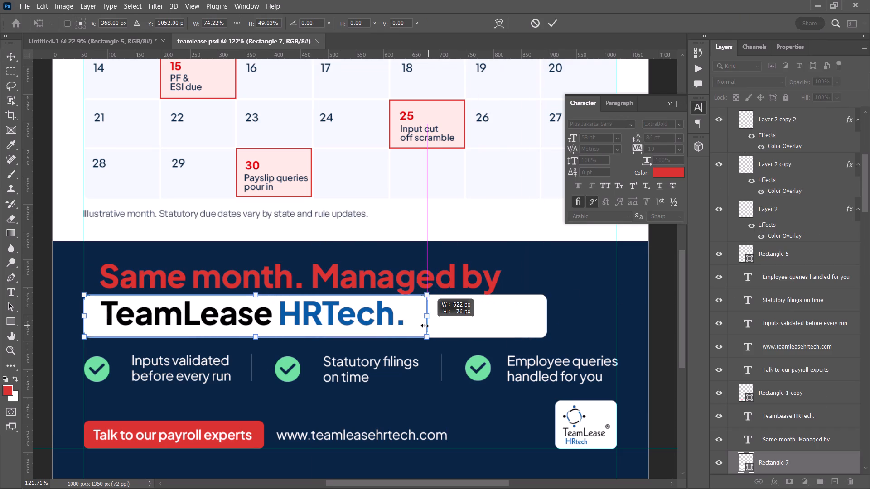
left_click_drag(425, 326, 416, 325, "shift")
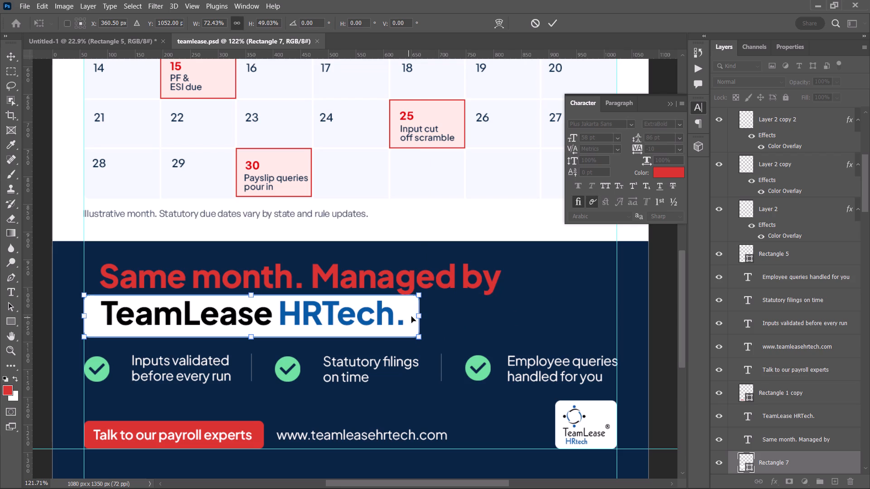
left_click_drag(416, 316, 411, 317, "shift")
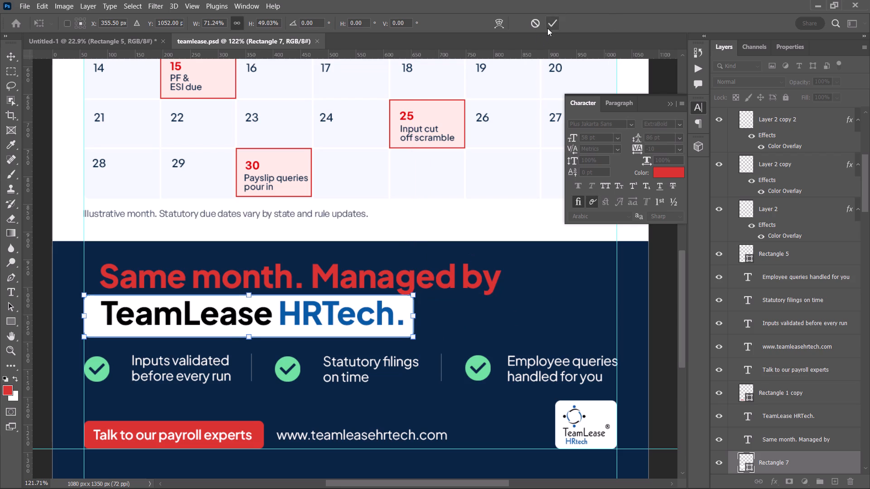
left_click(548, 27)
Recolour the "Same month. Managed by" line white.
left_click(488, 275)
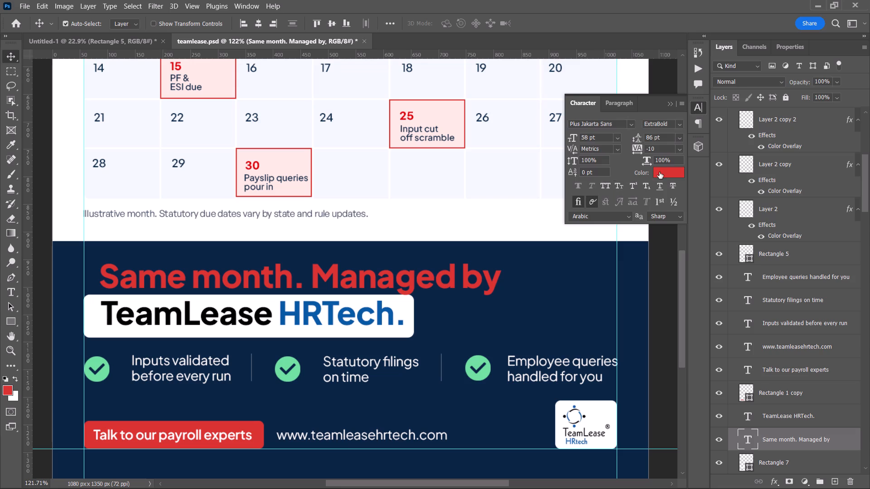
left_click(659, 172)
left_click_drag(602, 115, 566, 60)
left_click(802, 65)
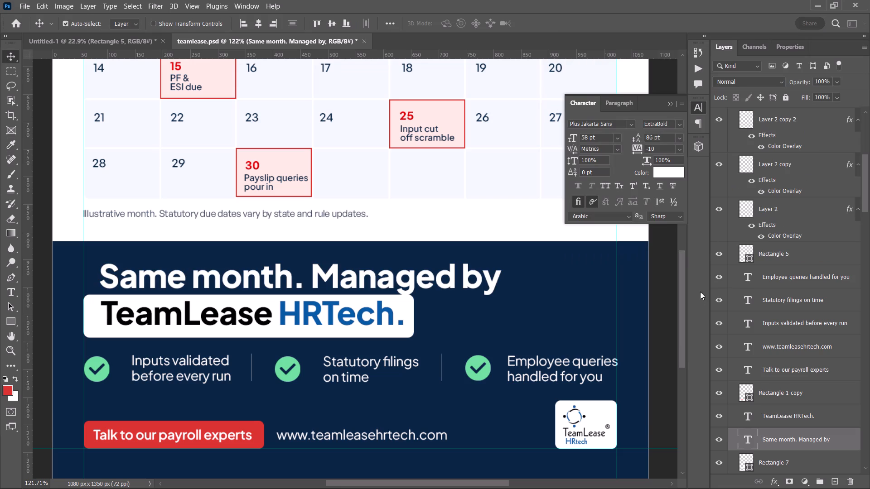
Centre the "TeamLease HRTech." line horizontally and vertically within its white box.
left_click(677, 305)
scroll(178, 313, "up", 4, "alt")
key("space")
key("space")
key("space")
key("space")
left_click_drag(199, 311, 401, 307)
key("space")
key("space")
key("space")
key("space")
key("space")
key("space")
key("space")
key("space")
left_click_drag(381, 327, 241, 314)
left_click(255, 310)
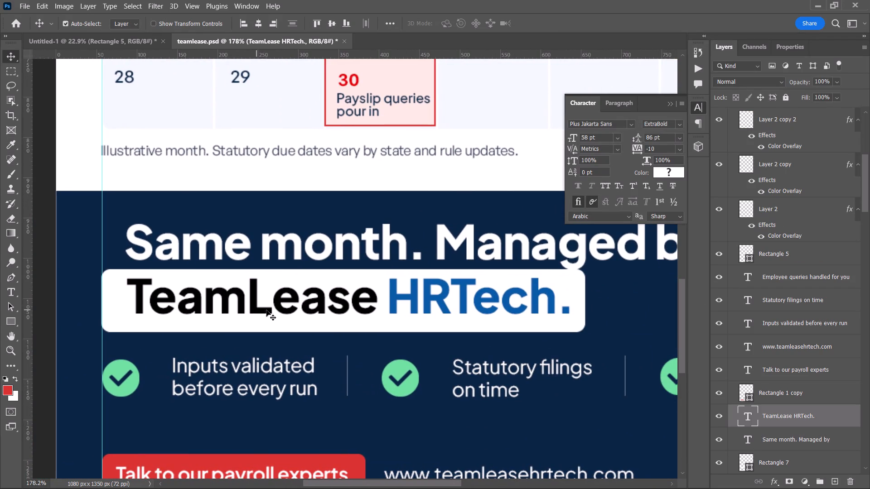
left_click(291, 323, "shift")
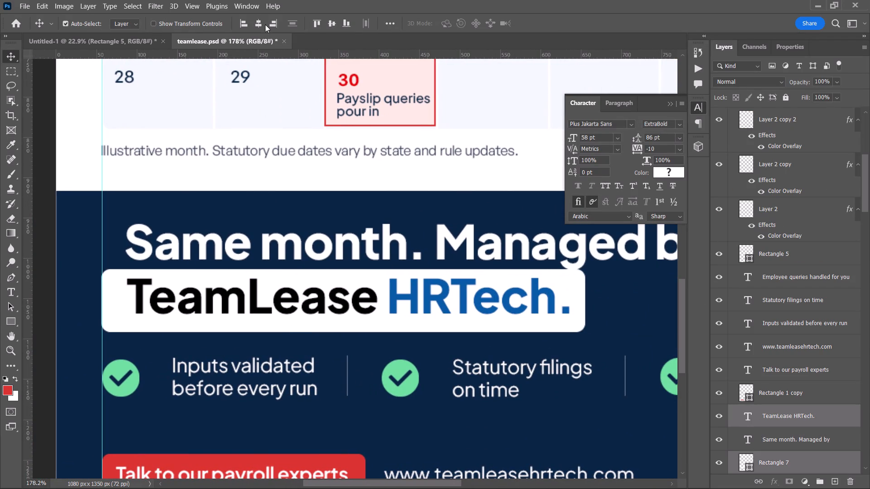
left_click(260, 21)
left_click(330, 23)
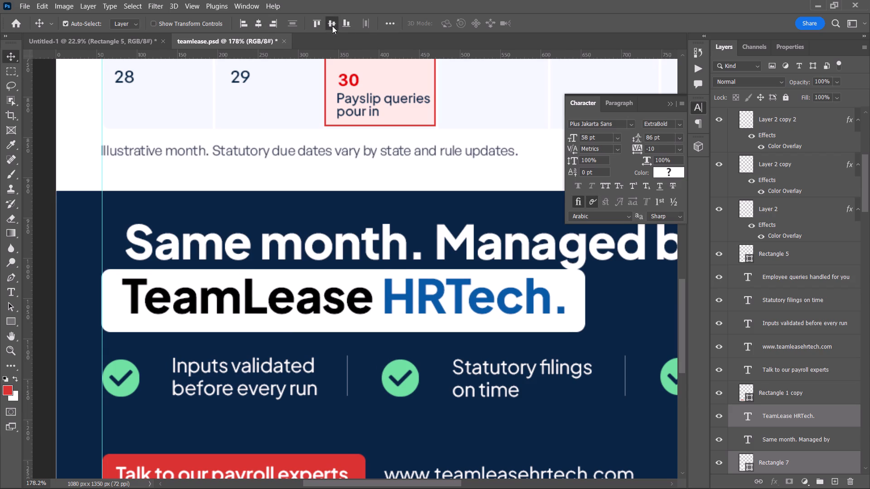
Inspect the revised headline and preview the full post in Export As without exporting it.
key("space")
key("space")
key("space")
key("space")
key("space")
key("space")
key("space")
key("space")
key("space")
left_click_drag(619, 316, 584, 318)
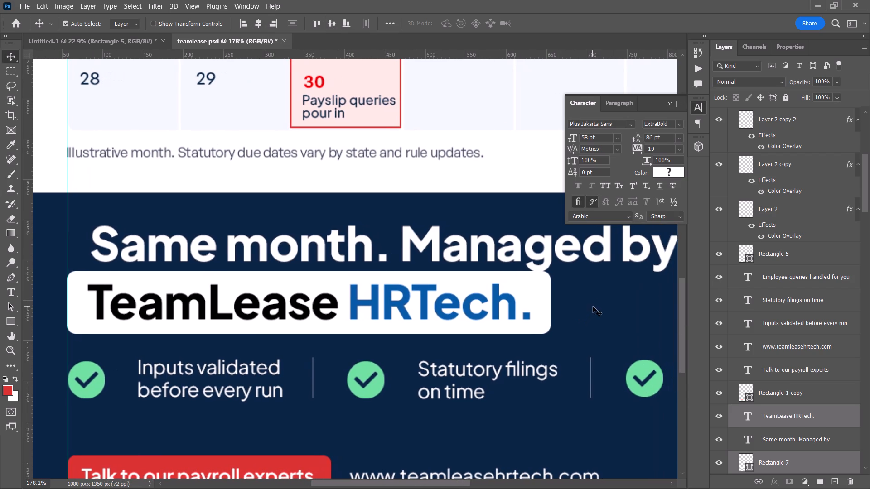
left_click(594, 306)
scroll(76, 266, "up", 4, "alt")
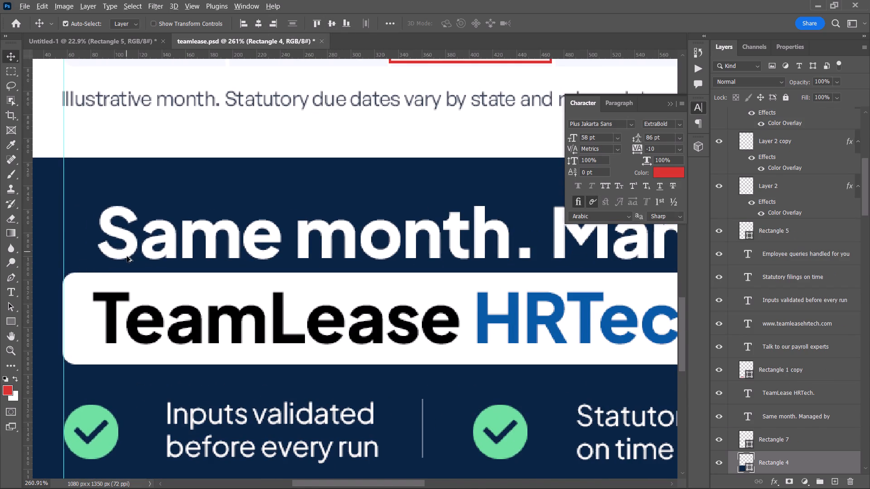
scroll(127, 256, "down", 4, "alt")
scroll(241, 288, "down", 10, "alt")
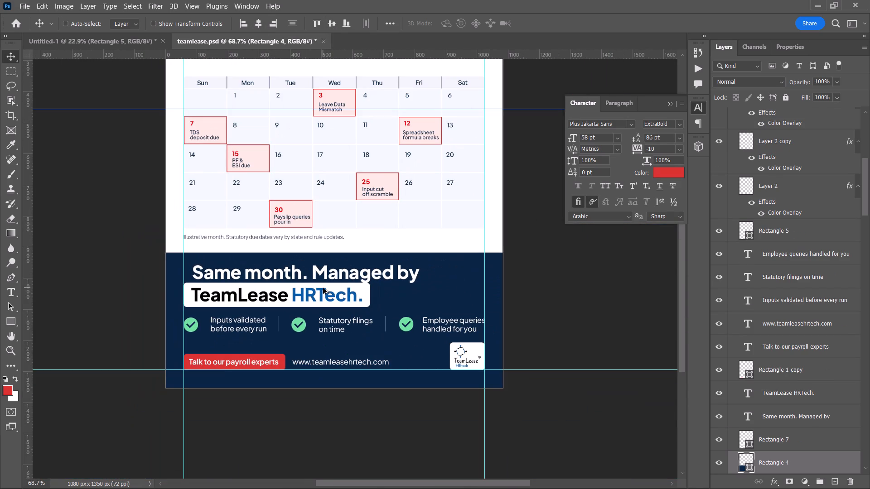
key("ctrl+alt+shift+w")
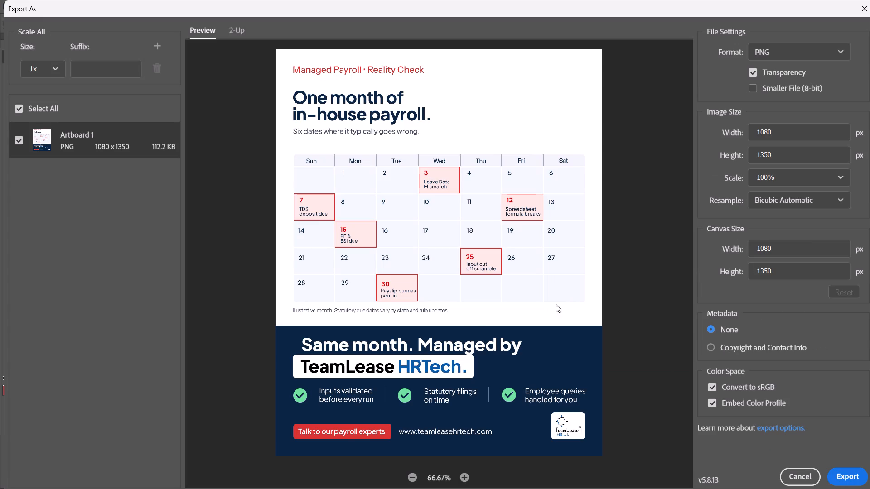
left_click(801, 472)
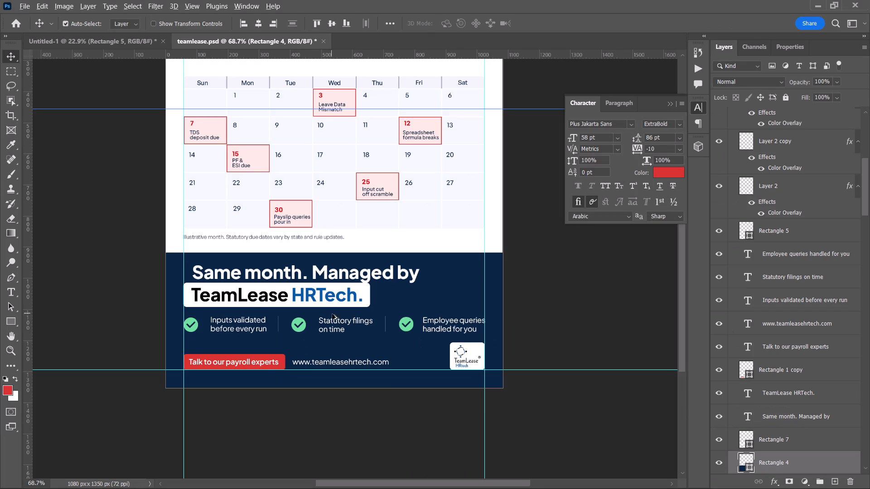
Scale the "TeamLease HRTech." line and its white box down together, keeping proportions, until the text is about 45 pt.
scroll(332, 314, "up", 4, "alt")
left_click(386, 283)
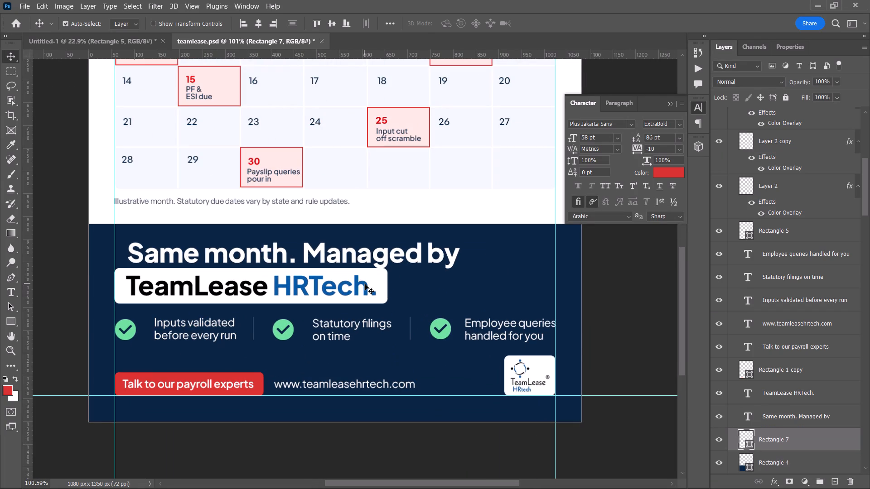
left_click(365, 284, "shift")
scroll(365, 284, "up", 4, "alt")
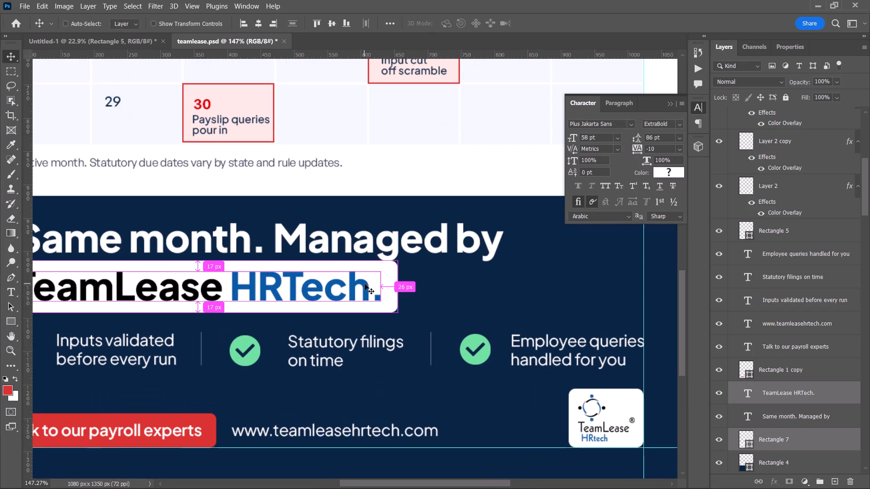
key("ctrl+t")
key("space")
key("space")
key("space")
key("space")
key("space")
key("space")
left_click_drag(392, 290, 483, 287)
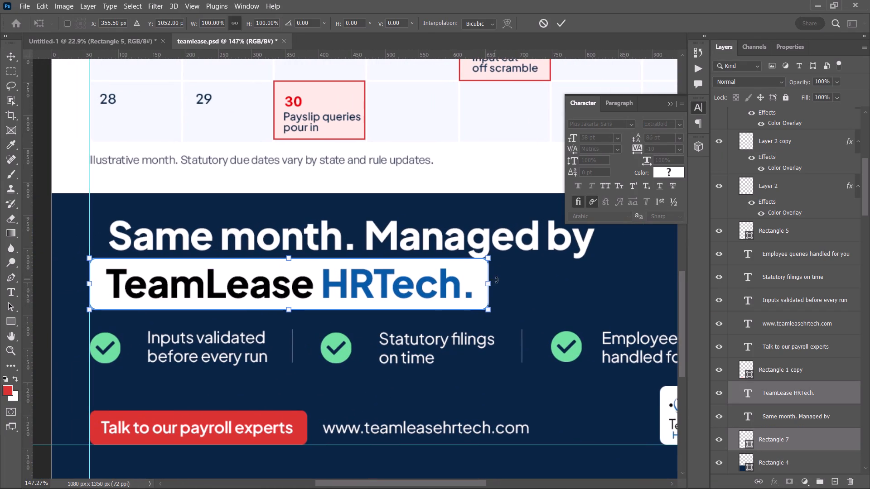
left_click_drag(488, 286, 428, 284)
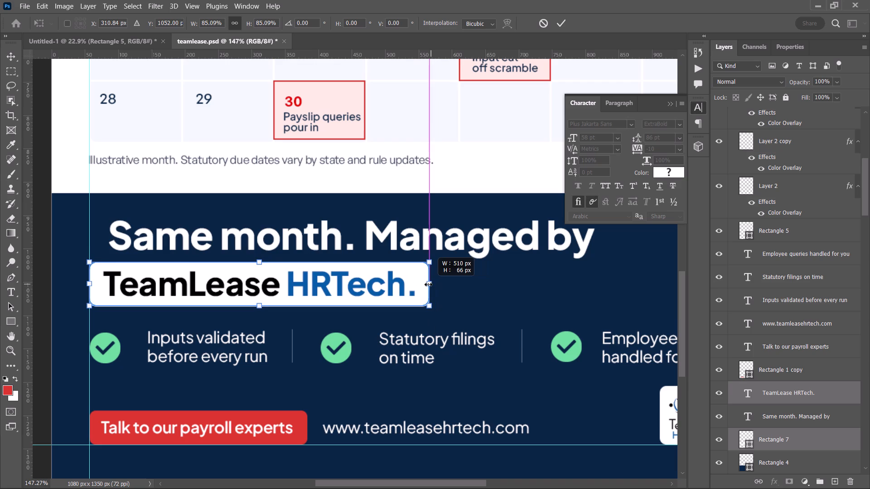
left_click_drag(428, 284, 401, 284)
left_click(564, 18)
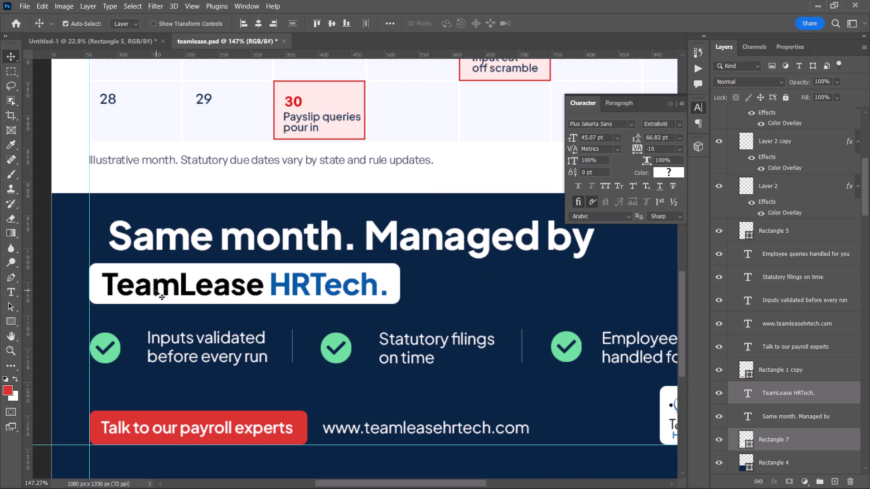
Nudge only the "TeamLease HRTech." text about 4 px right and 1 px up inside its white box.
scroll(112, 287, "up", 4, "alt")
left_click_drag(108, 281, 116, 281)
key("ctrl+z")
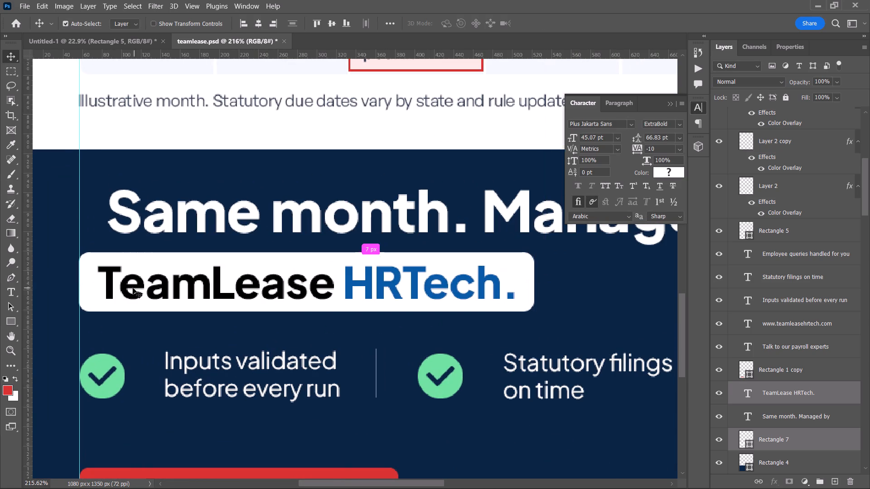
left_click(40, 270)
left_click(106, 281)
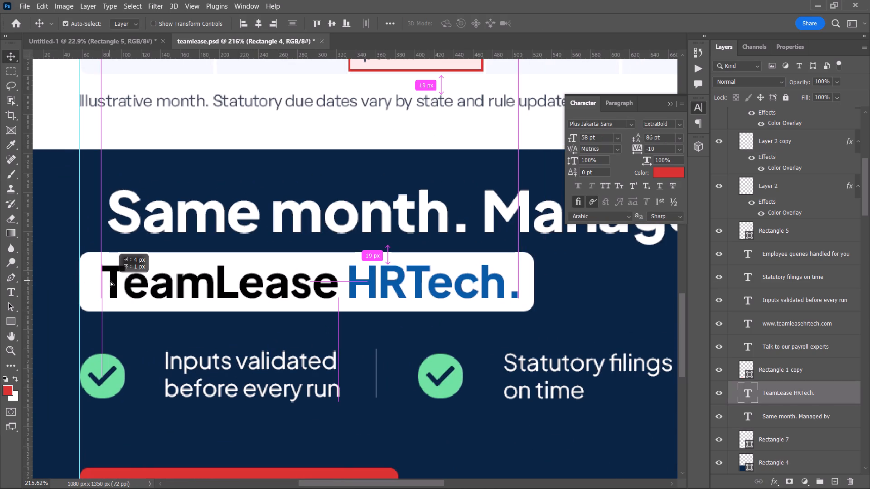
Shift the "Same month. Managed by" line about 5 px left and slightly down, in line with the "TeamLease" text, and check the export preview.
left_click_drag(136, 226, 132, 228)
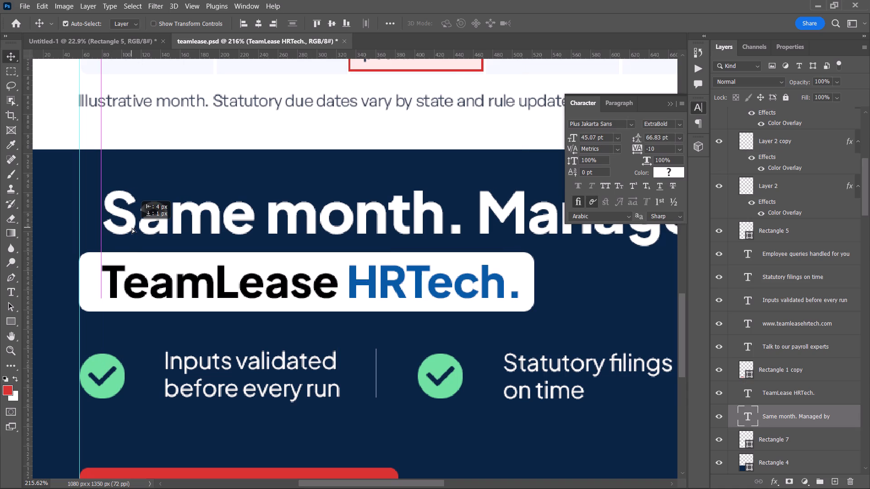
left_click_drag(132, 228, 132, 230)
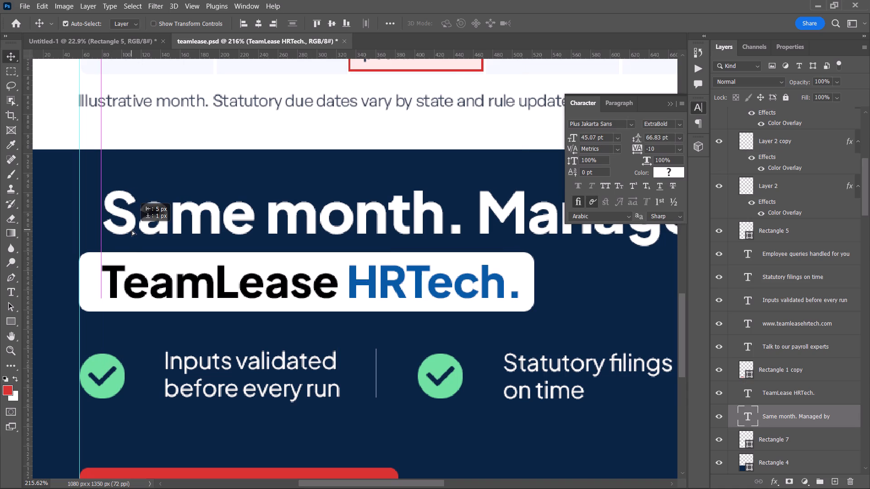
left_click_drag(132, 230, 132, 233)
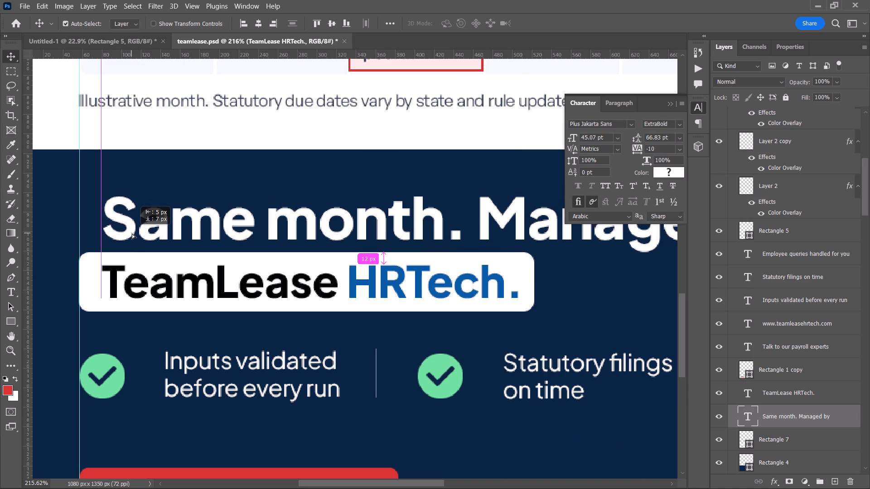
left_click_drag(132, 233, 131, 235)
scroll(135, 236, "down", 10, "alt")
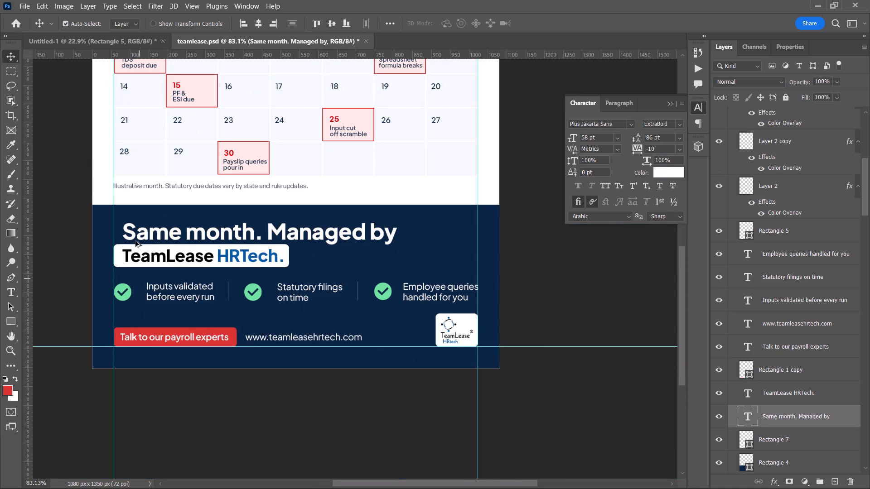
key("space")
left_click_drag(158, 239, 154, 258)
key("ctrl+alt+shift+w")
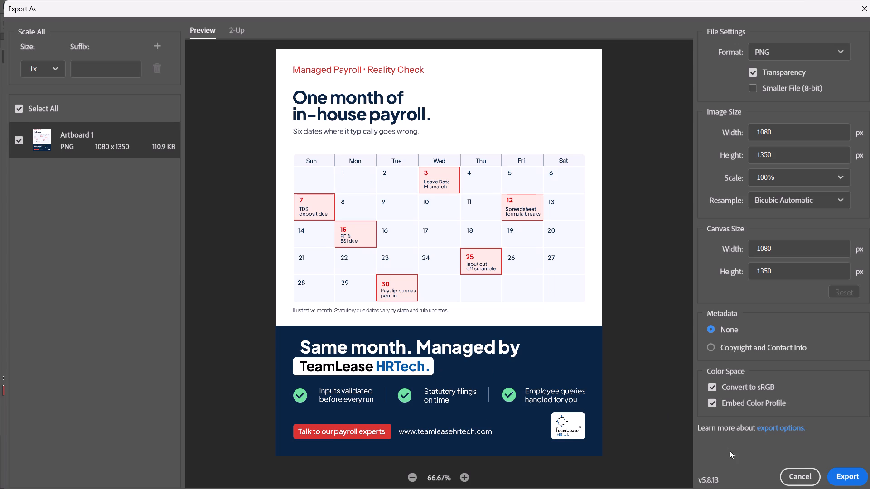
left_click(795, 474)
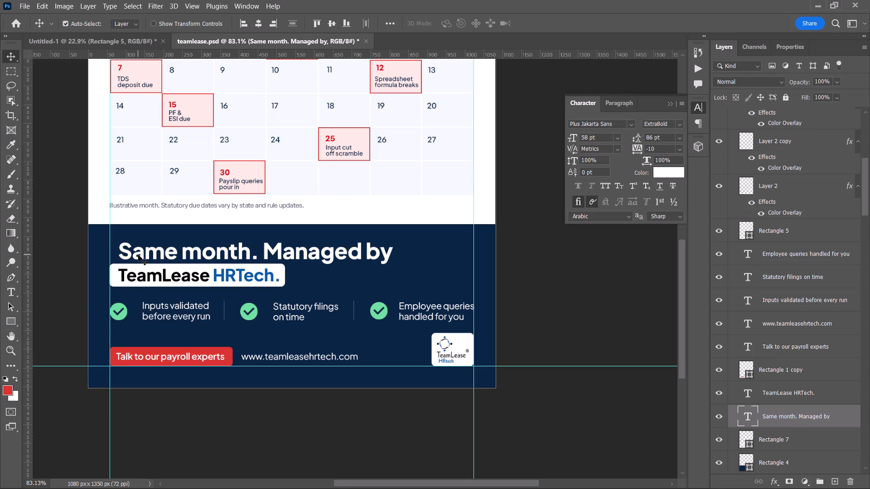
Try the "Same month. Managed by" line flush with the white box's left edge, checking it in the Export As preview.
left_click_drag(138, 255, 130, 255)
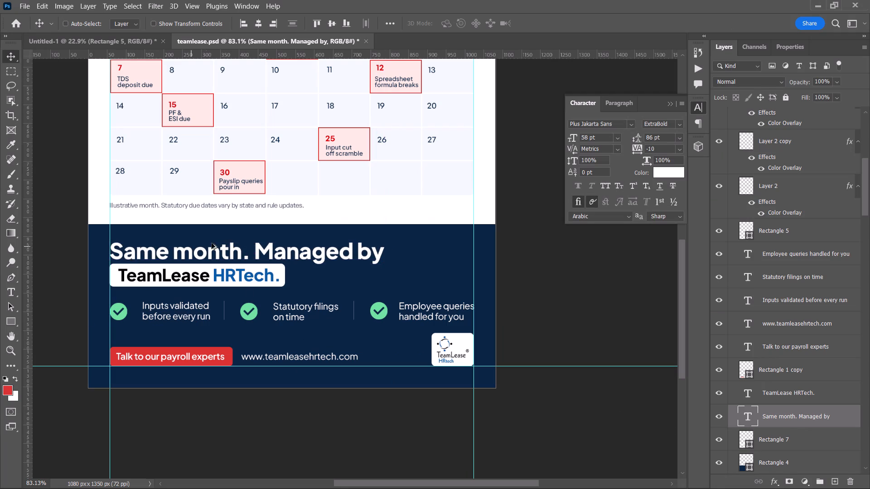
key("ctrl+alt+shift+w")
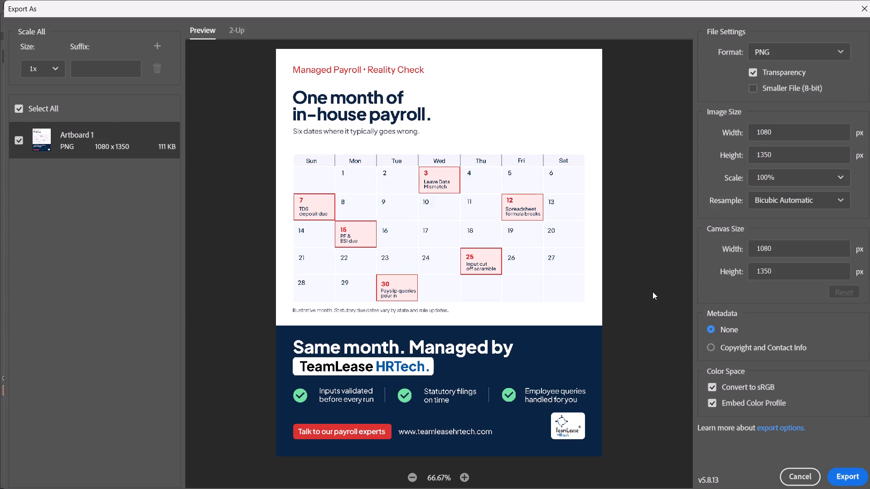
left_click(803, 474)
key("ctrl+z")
Move "Same month. Managed by" about 4 px left and slightly down, aligning its start with the "TeamLease" text, and save the document.
scroll(133, 274, "up", 1, "alt")
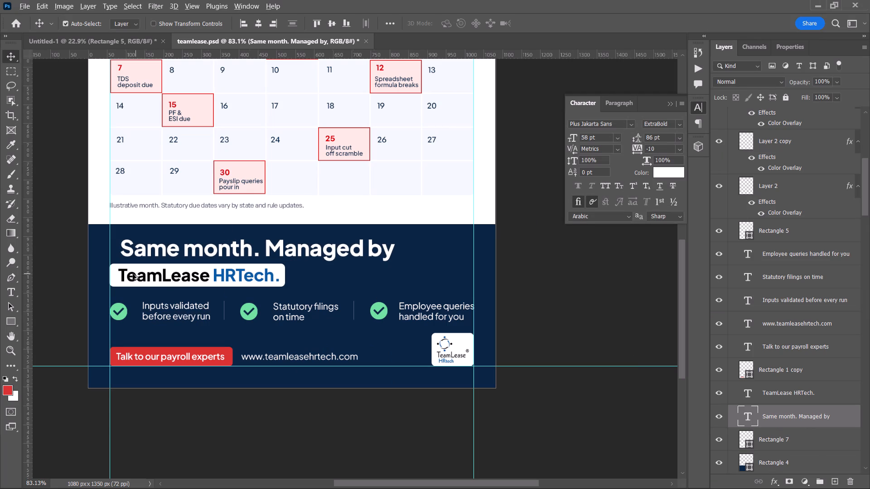
scroll(133, 274, "up", 3, "alt")
scroll(178, 276, "up", 3, "alt")
key("space")
key("space")
key("space")
left_click_drag(186, 281, 265, 278)
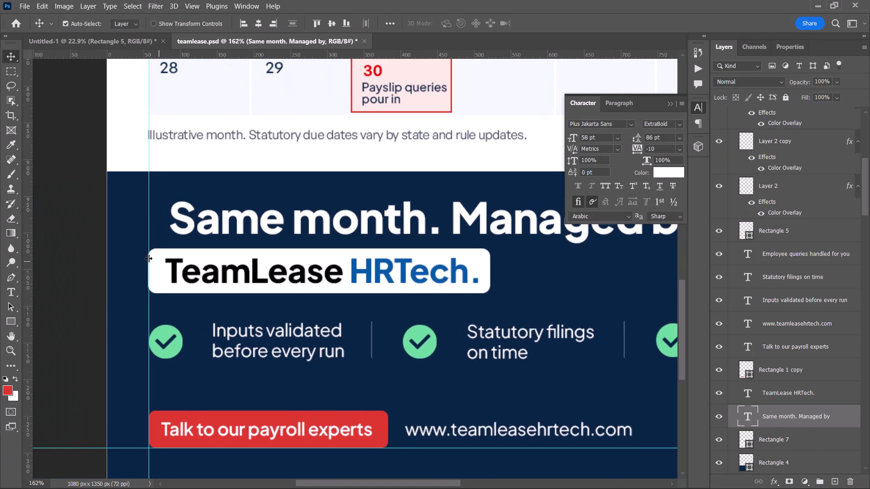
scroll(147, 257, "up", 5, "alt")
left_click_drag(209, 217, 206, 218)
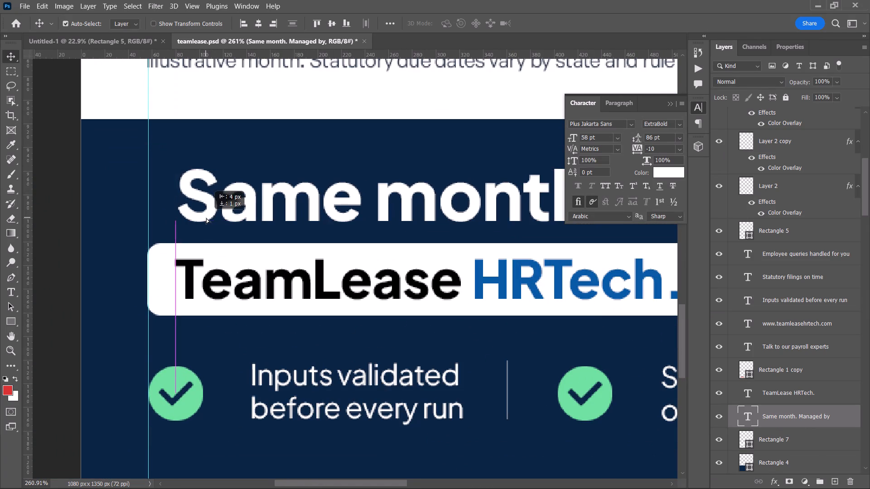
left_click_drag(206, 218, 205, 221)
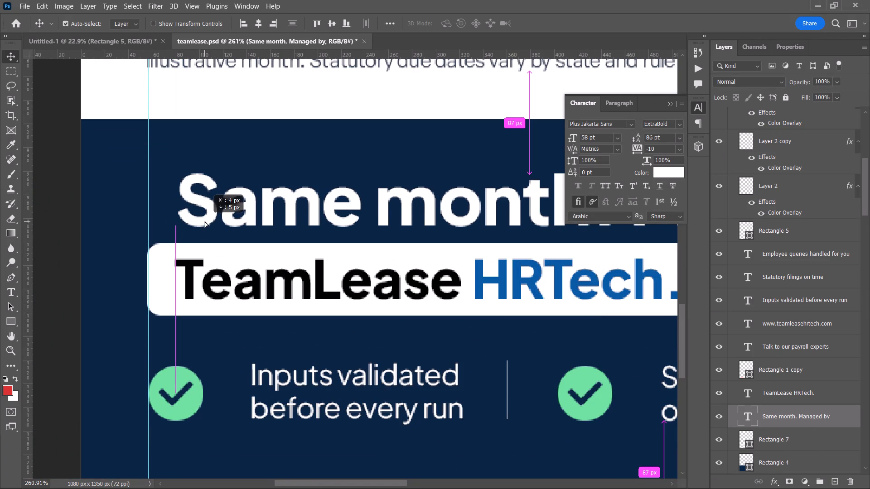
left_click_drag(205, 221, 205, 219)
scroll(203, 224, "down", 5, "alt")
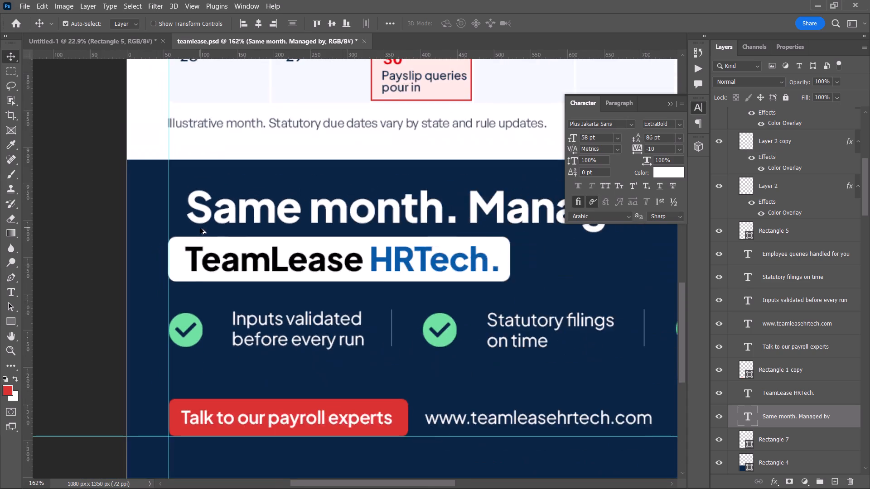
scroll(200, 230, "down", 3, "alt")
key("space")
left_click_drag(211, 224, 203, 241)
left_click(98, 250)
key("ctrl+s")
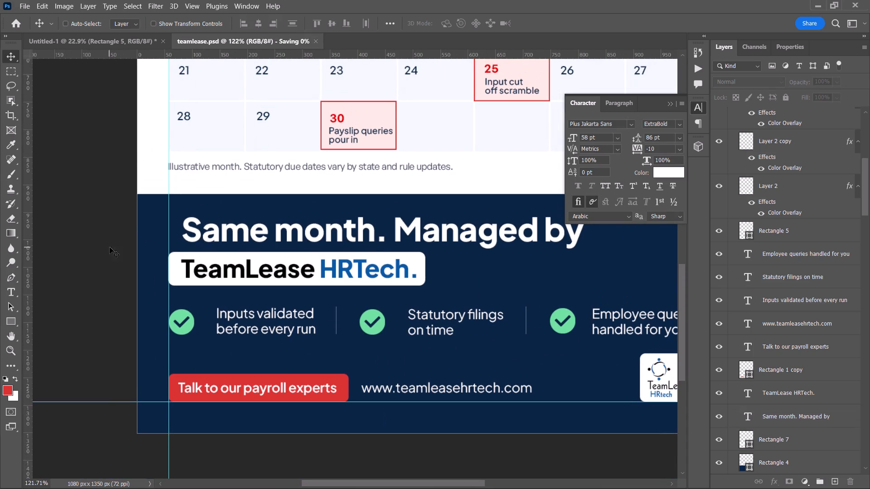
Review the full post in the Export As preview without exporting it.
scroll(112, 251, "down", 4, "alt")
key("space")
left_click_drag(121, 252, 91, 286)
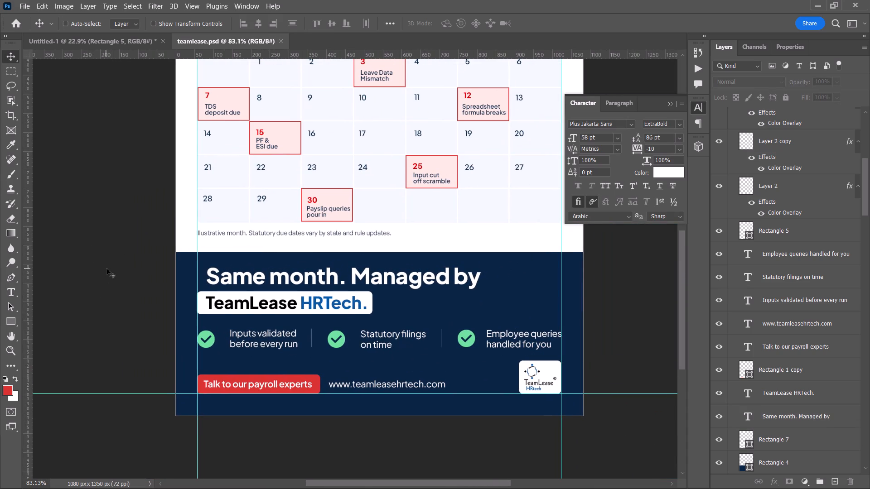
key("ctrl+alt+shift+w")
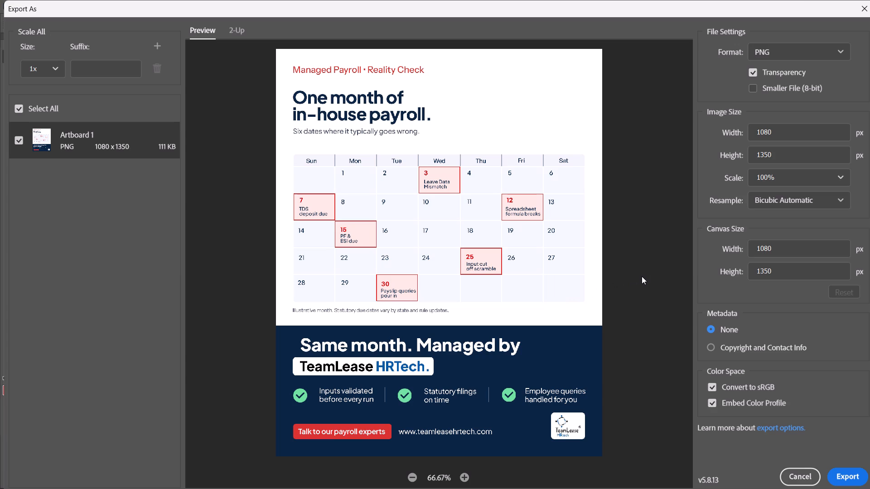
left_click(796, 474)
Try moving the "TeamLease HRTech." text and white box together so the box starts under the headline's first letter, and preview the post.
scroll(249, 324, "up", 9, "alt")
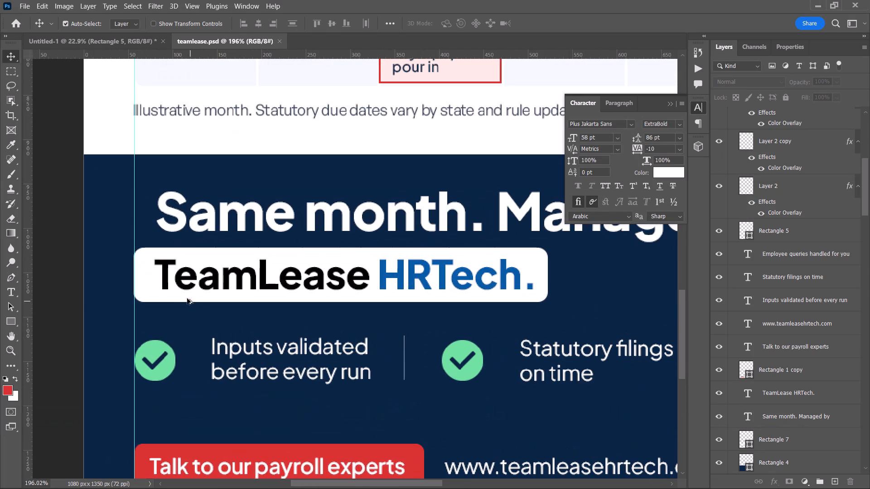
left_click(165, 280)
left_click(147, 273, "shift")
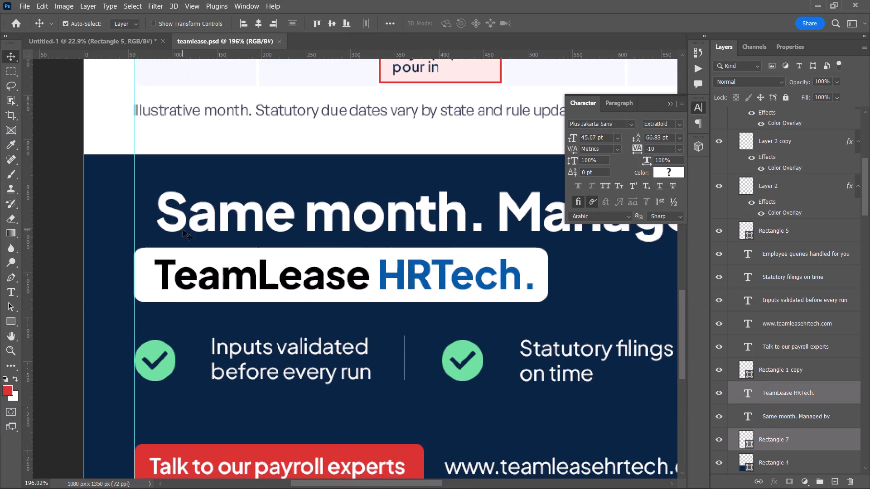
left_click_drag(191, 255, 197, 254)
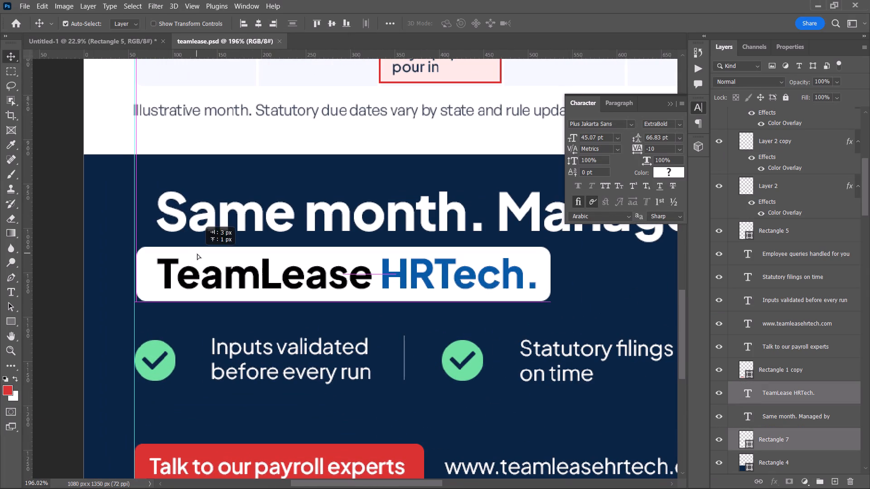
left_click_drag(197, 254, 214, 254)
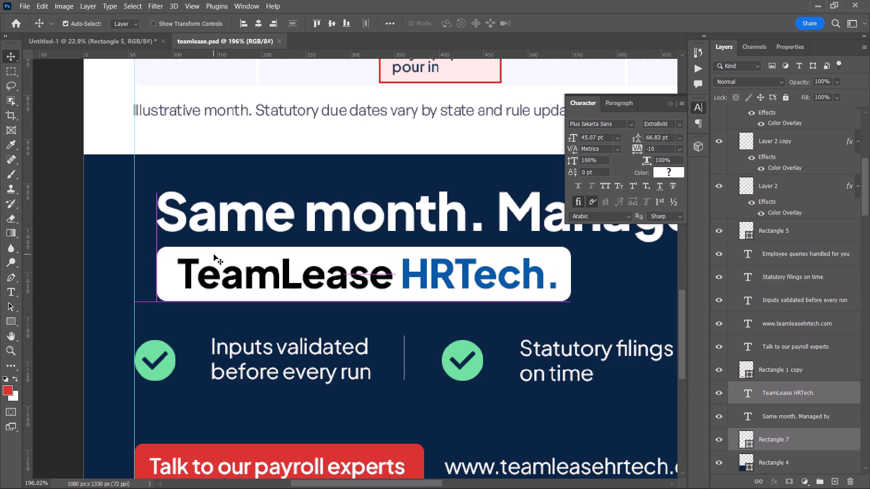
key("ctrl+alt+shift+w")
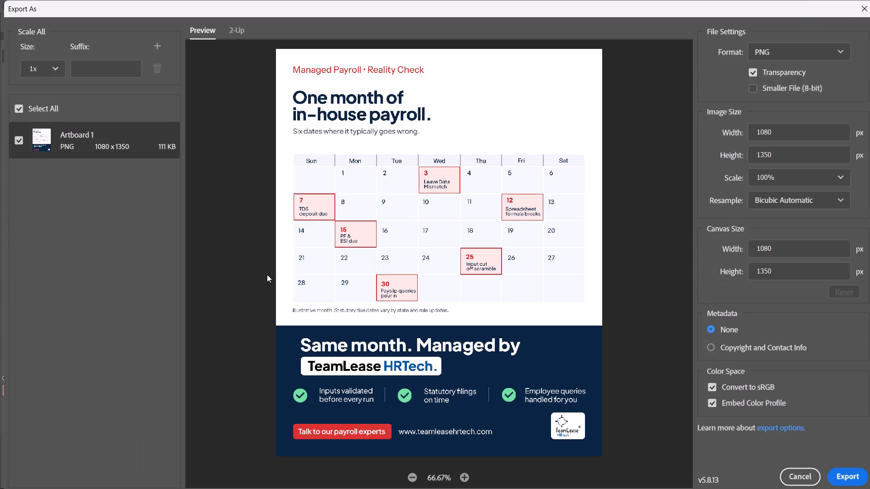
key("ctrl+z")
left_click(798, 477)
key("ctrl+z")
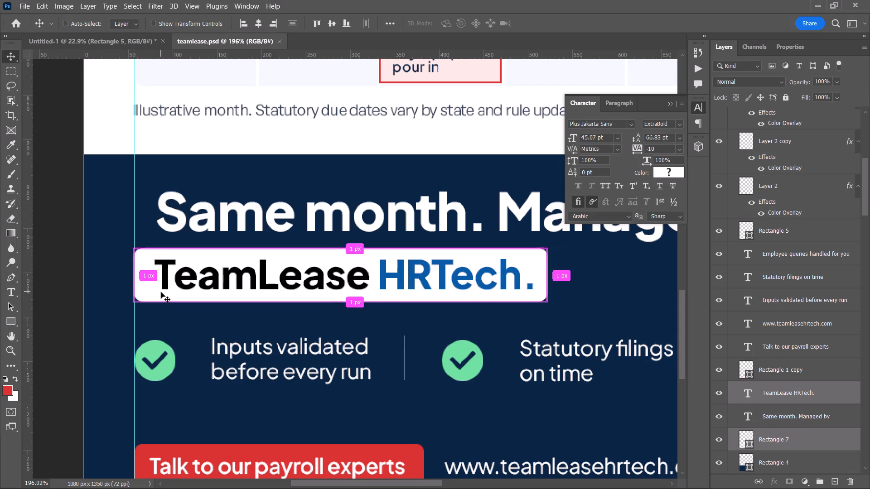
Move the "Same month. Managed by" line horizontally to the left margin guide, flush with the white box, and save the document.
left_click_drag(177, 229, 160, 230)
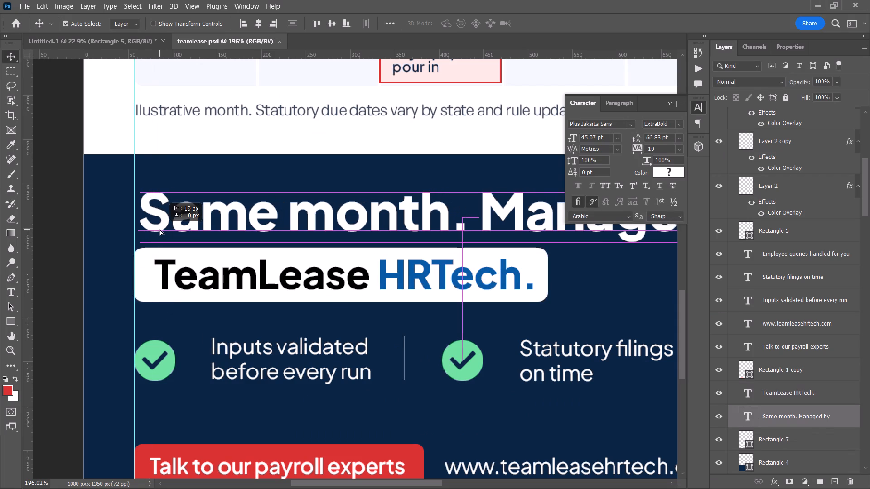
left_click_drag(160, 230, 155, 230)
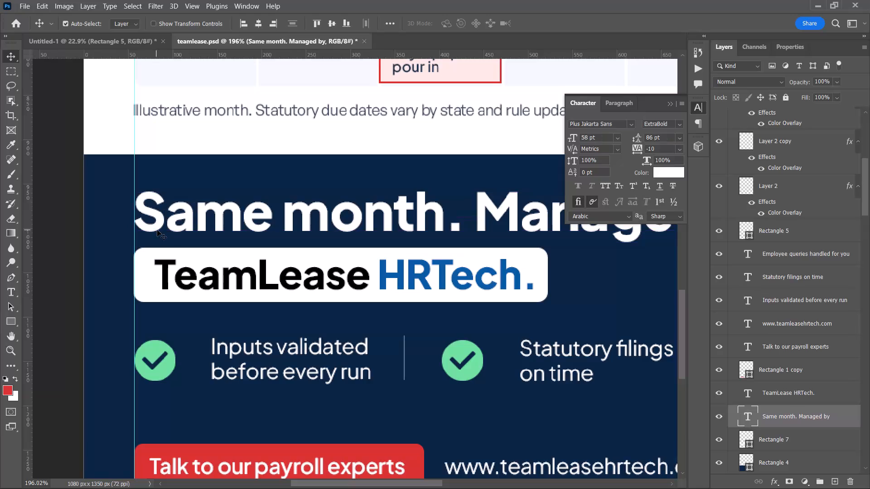
key("ctrl+s")
Inspect the full post in the Export As preview, including a closer look at 100%.
key("ctrl+alt+shift+w")
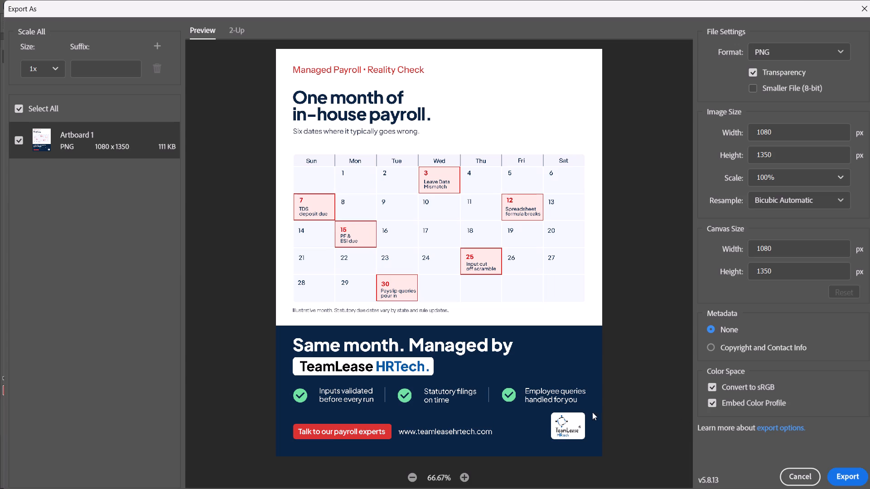
left_click(837, 472)
left_click(825, 417)
scroll(332, 224, "up", 3)
left_click(467, 478)
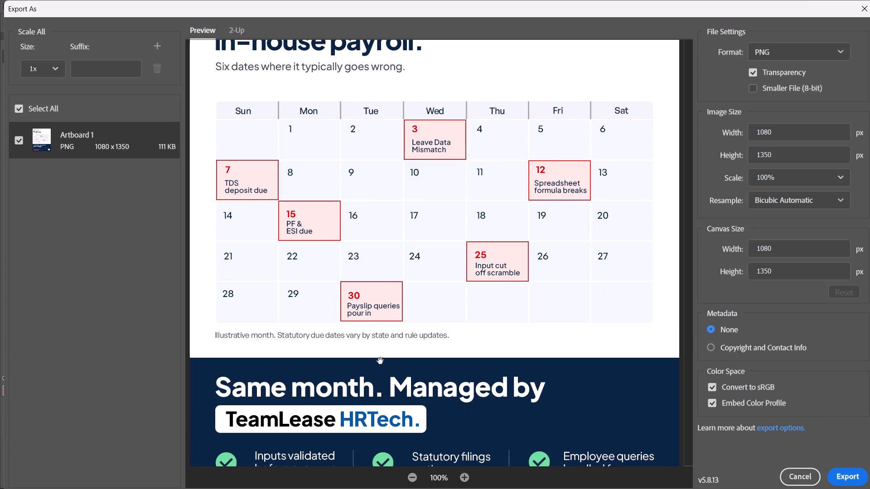
left_click(409, 477)
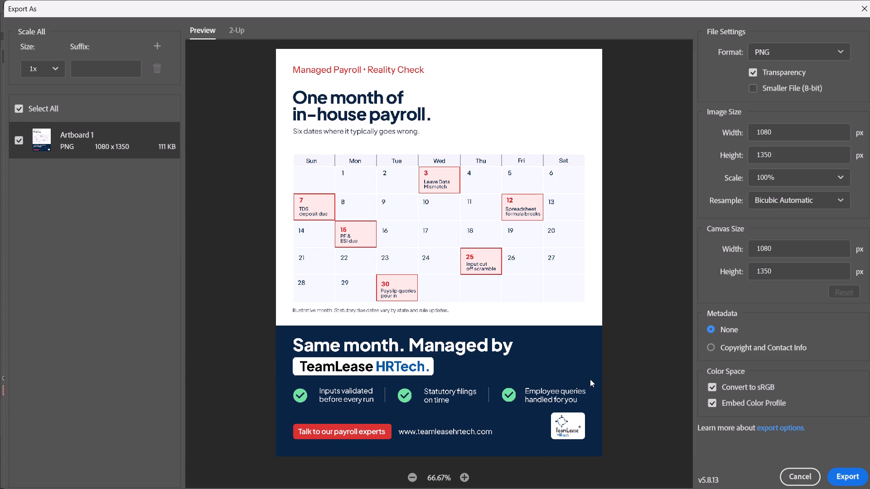
Export the post as a PNG into the royal folder, replacing the existing "Artboard 1" file.
left_click(847, 474)
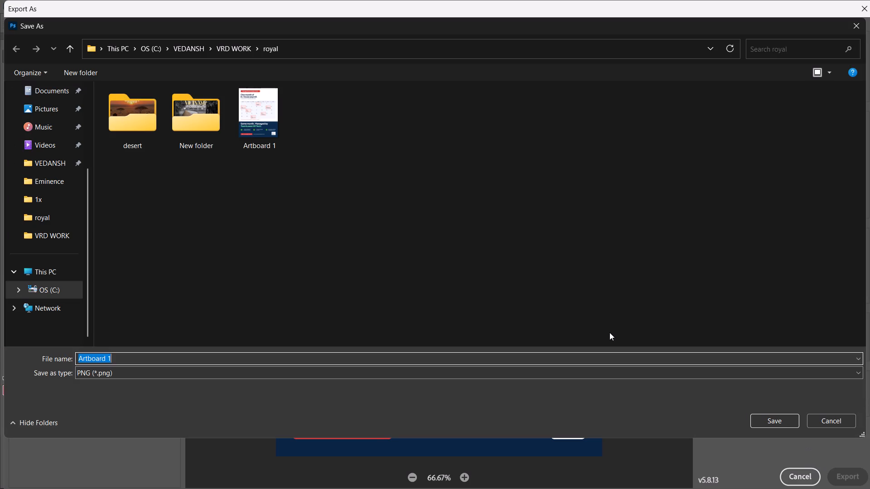
left_click(272, 117)
left_click(769, 423)
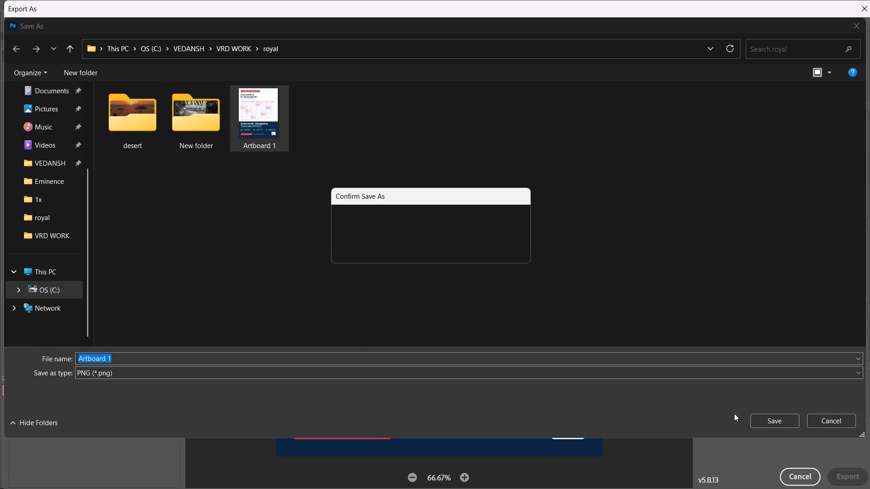
left_click(464, 251)
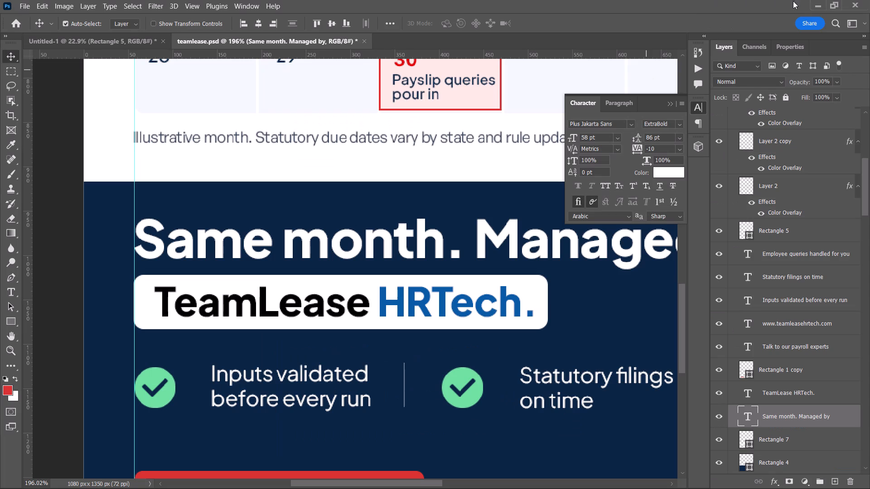
Minimise the Photoshop window.
left_click(810, 8)
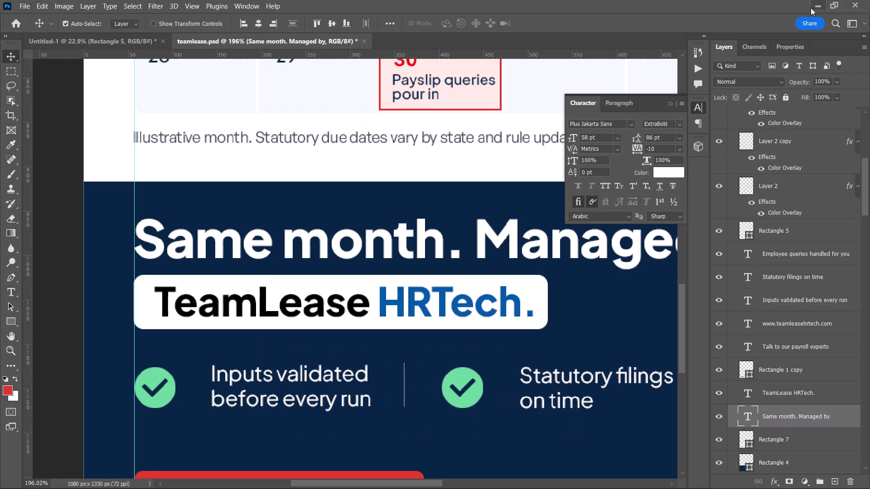
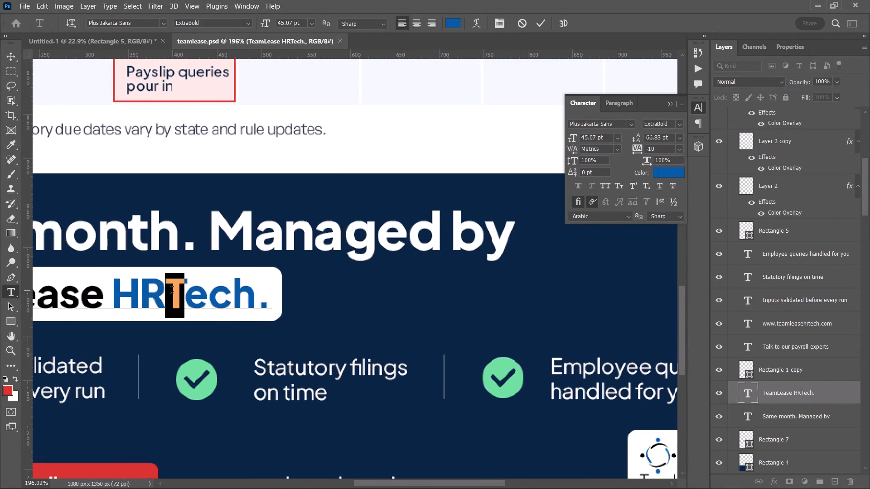
Change the capital T in the boxed brand name to lowercase so it reads "TeamLease HRtech.", and save the document.
key("t")
left_click(546, 27)
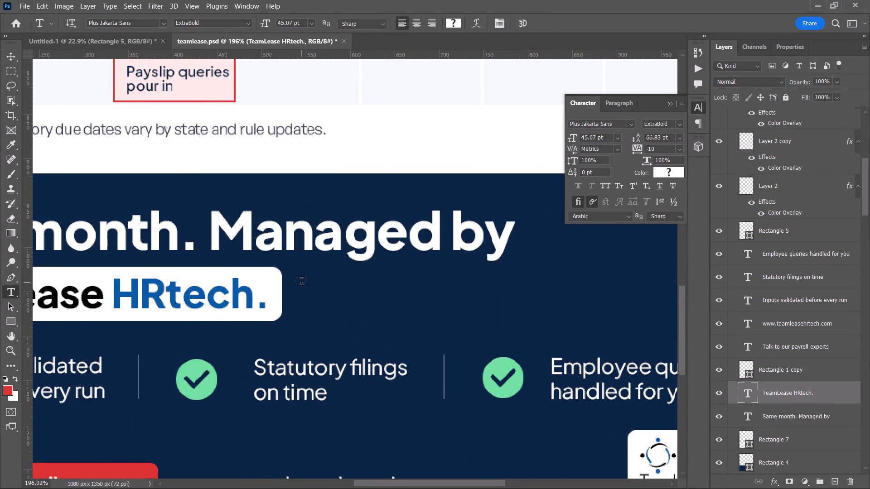
scroll(301, 283, "down", 6, "alt")
key("v")
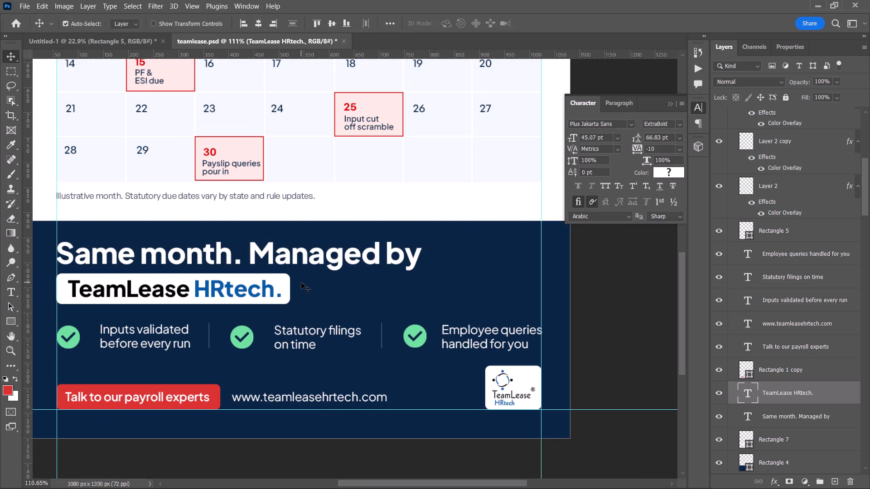
key("ctrl+s")
Export the corrected post as a PNG into the royal folder, replacing the existing "Artboard 1" file.
key("ctrl+alt+shift+w")
left_click(865, 481)
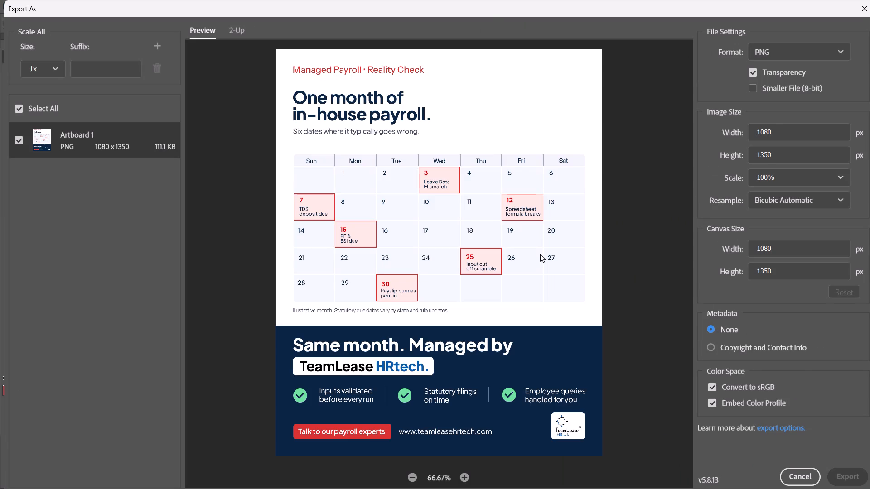
left_click(272, 112)
left_click(770, 427)
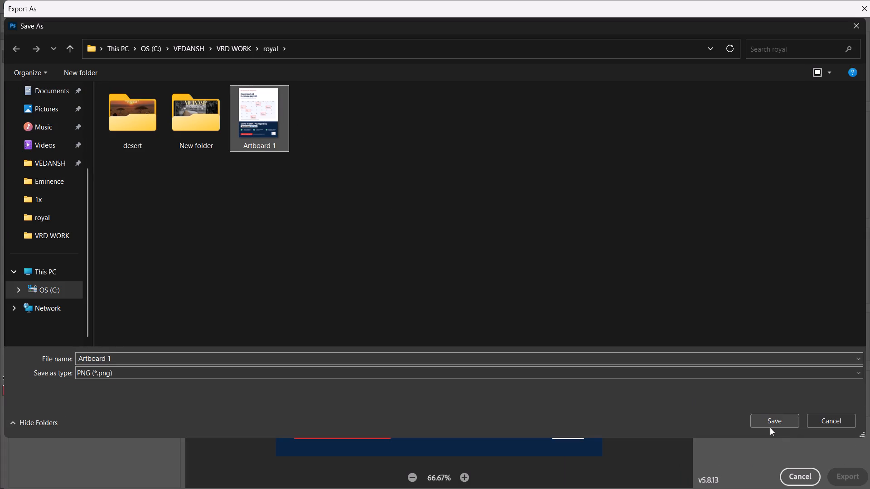
left_click(467, 250)
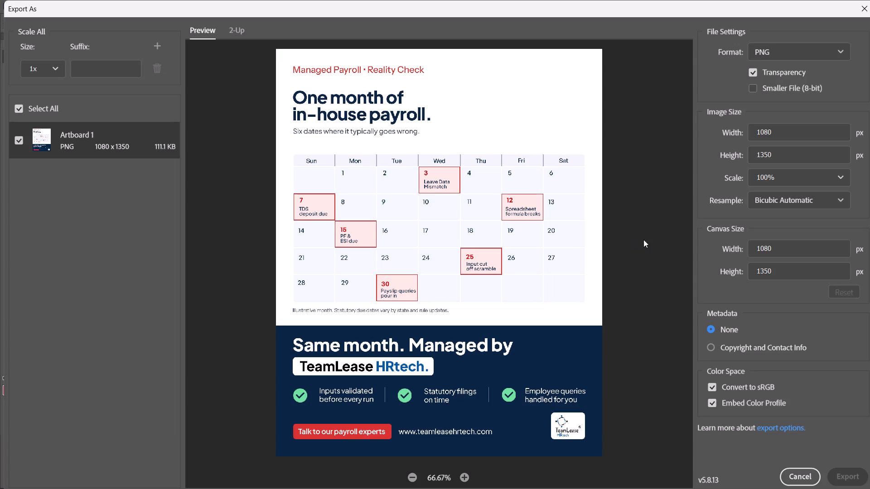